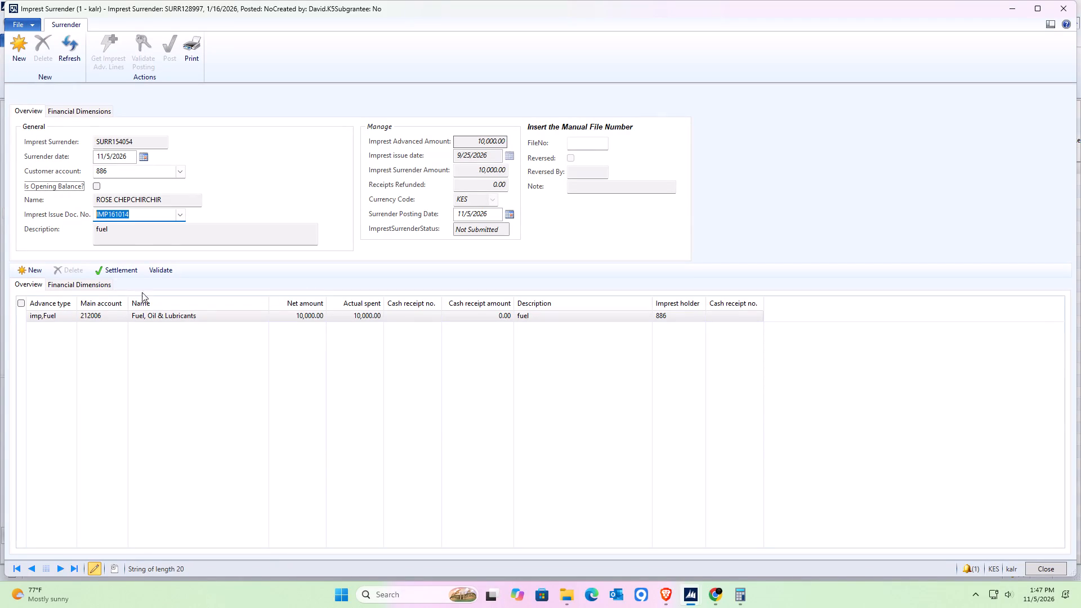
# Settle imprest surrender SURR154054 against advance voucher IMP161014, finding it by filtering the advance lookup by voucher number.
pyautogui.click(126, 266)
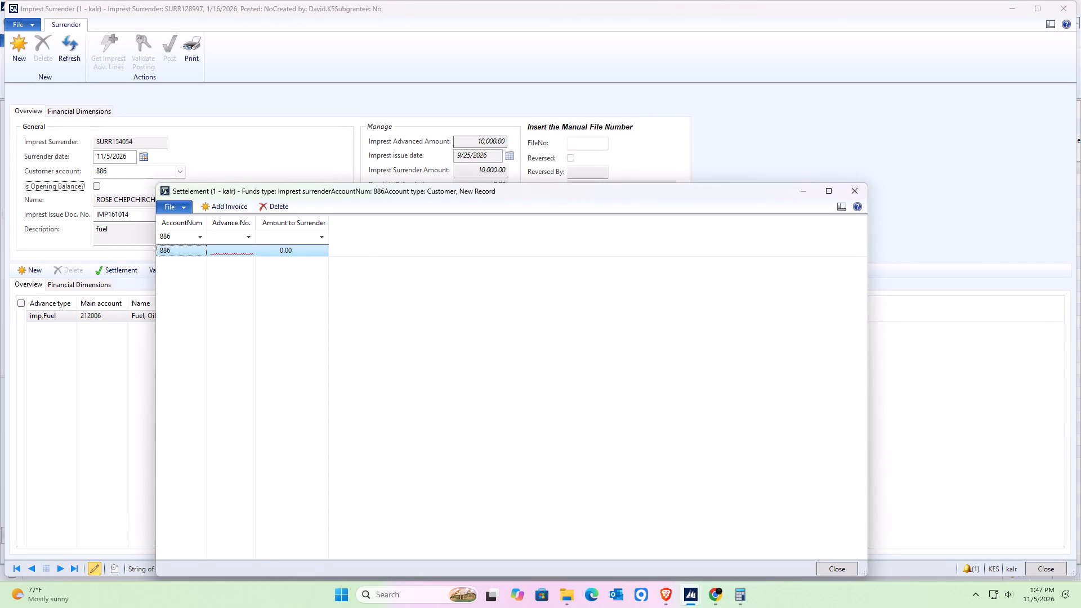
pyautogui.click(250, 248)
pyautogui.click(253, 248)
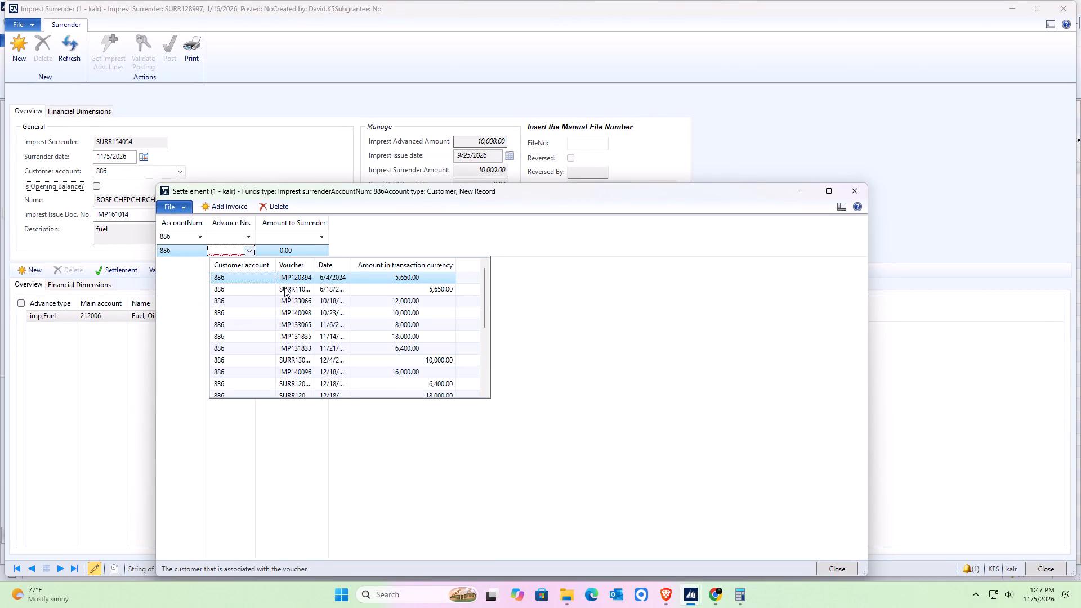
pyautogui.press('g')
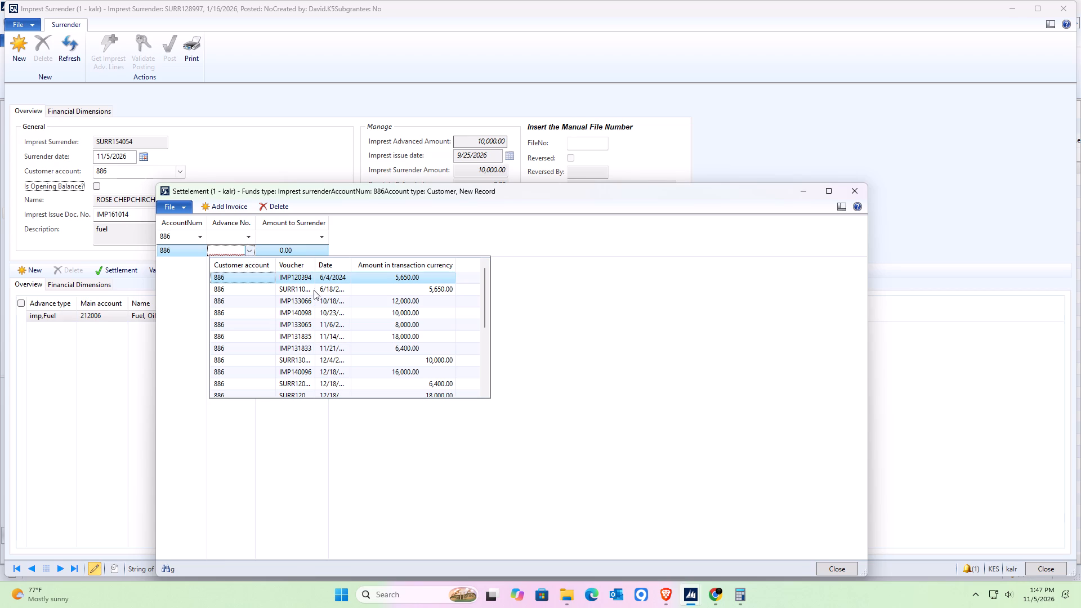
pyautogui.hotkey('ctrl', 'g')
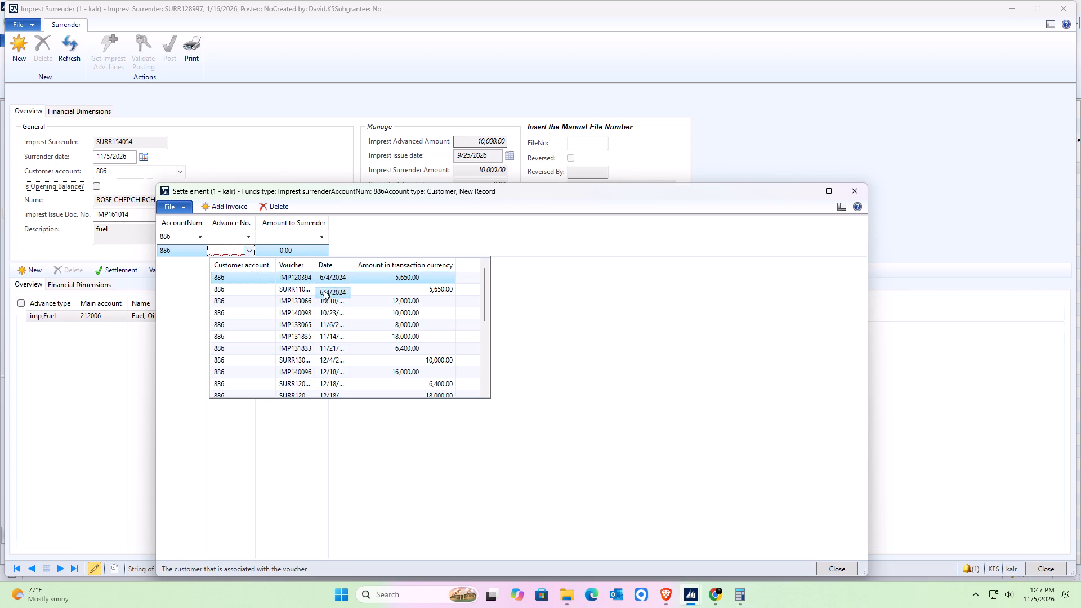
pyautogui.click(283, 270)
pyautogui.hotkey('ctrl', 'v')
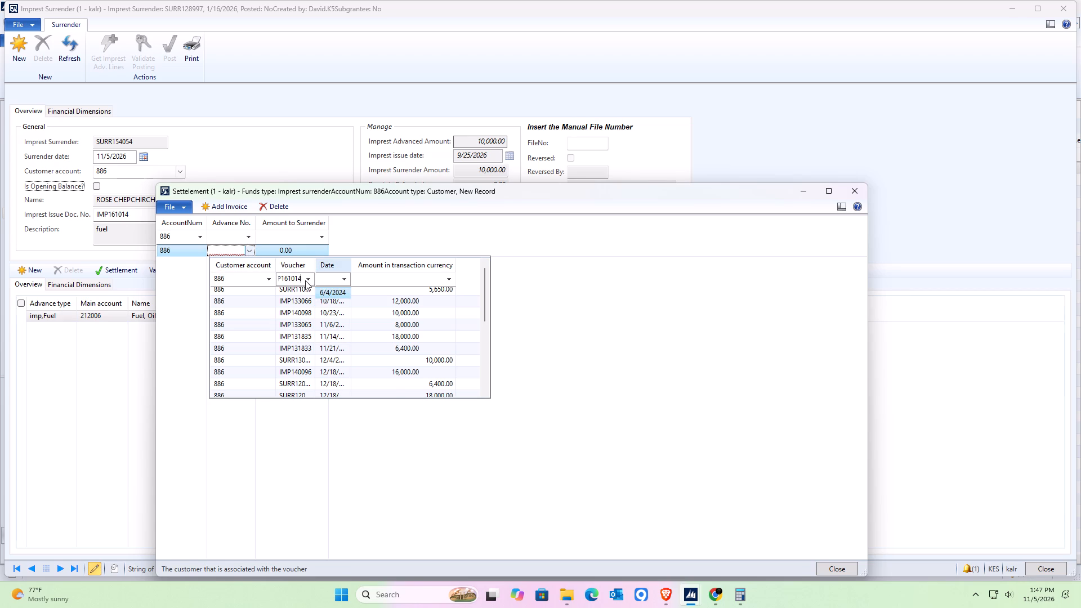
pyautogui.click(306, 280)
pyautogui.click(314, 281)
pyautogui.click(295, 293)
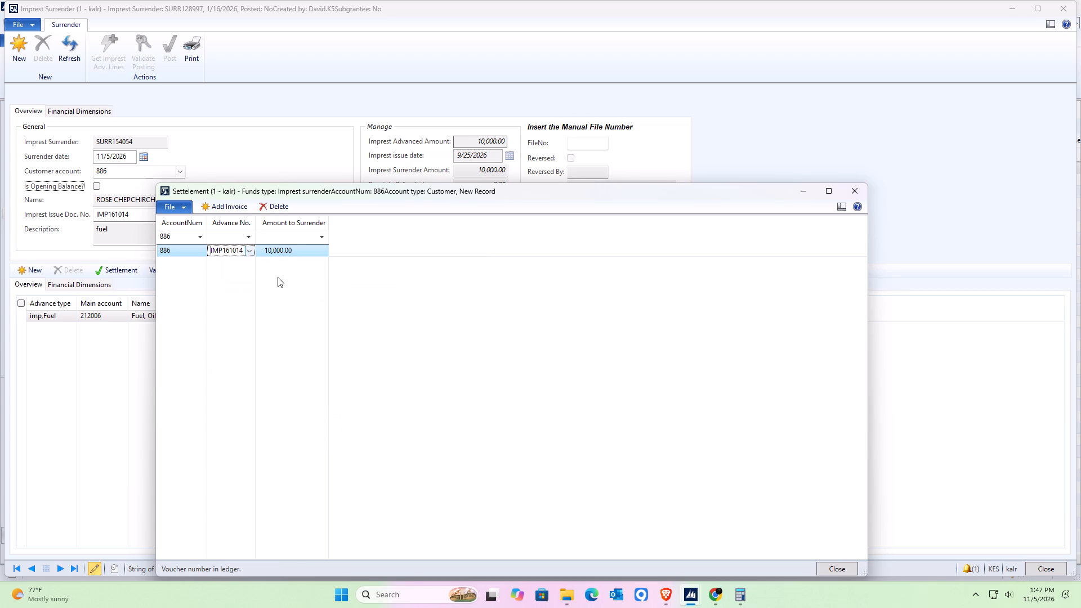
pyautogui.click(829, 571)
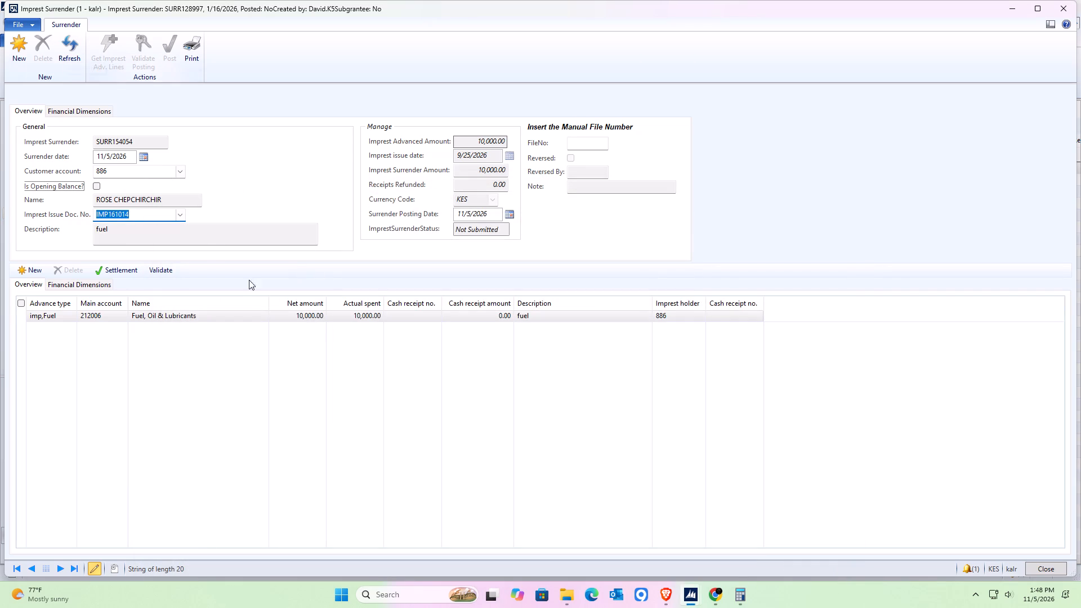
# Validate the fuel line of the imprest surrender.
pyautogui.click(155, 272)
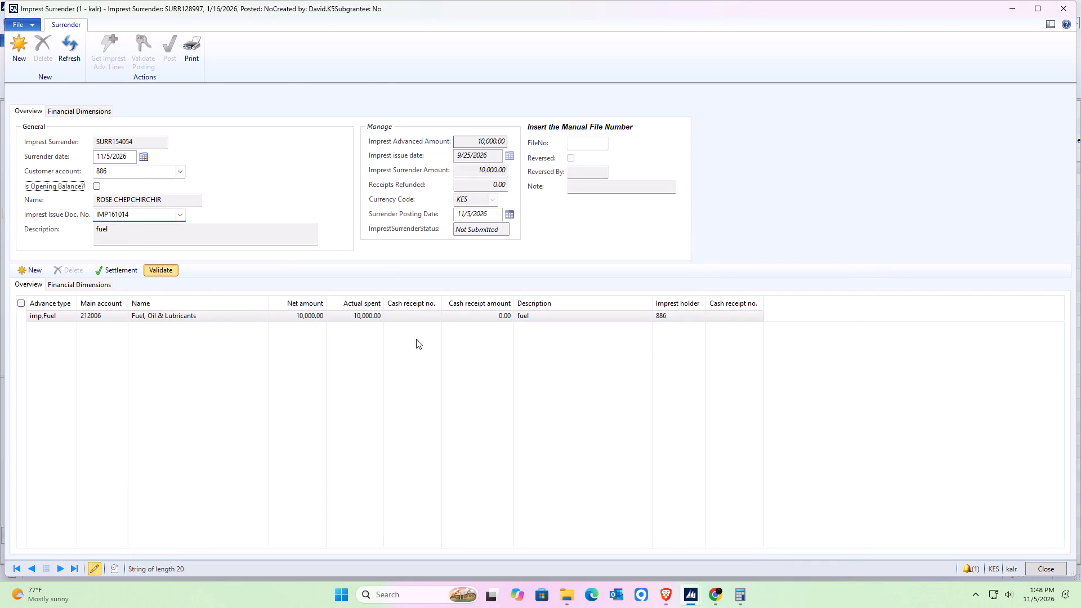
pyautogui.click(342, 278)
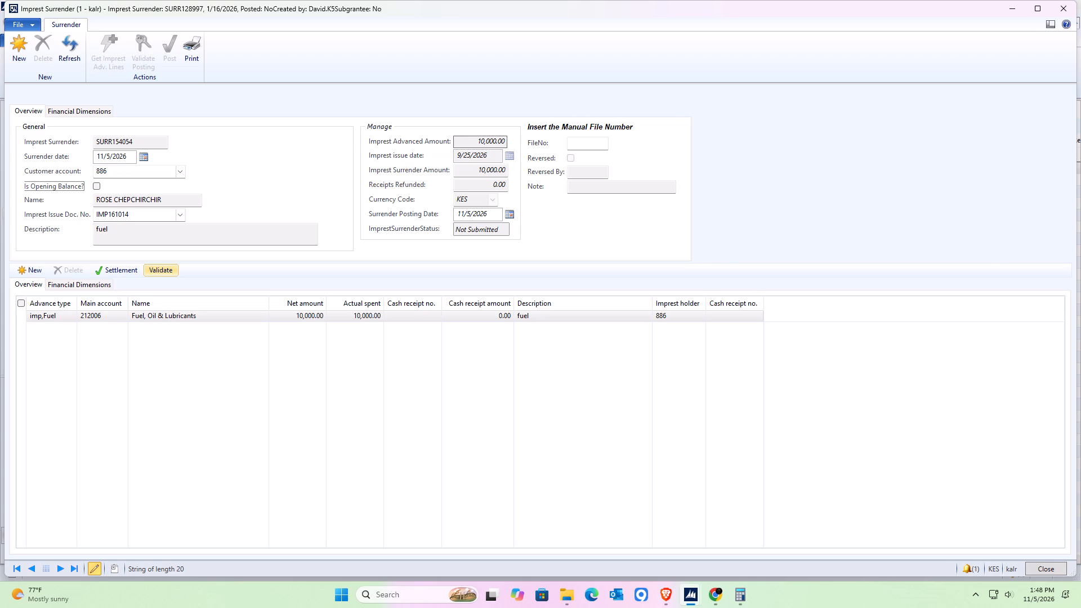
# Refresh the surrender record and submit it to the workflow without a comment.
pyautogui.click(79, 54)
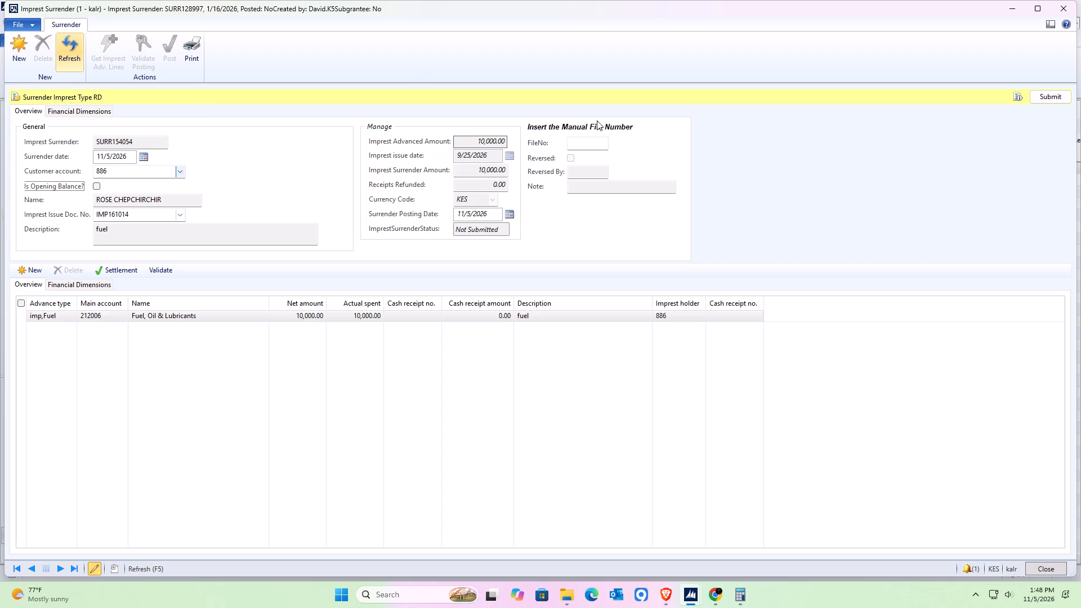
pyautogui.click(1055, 97)
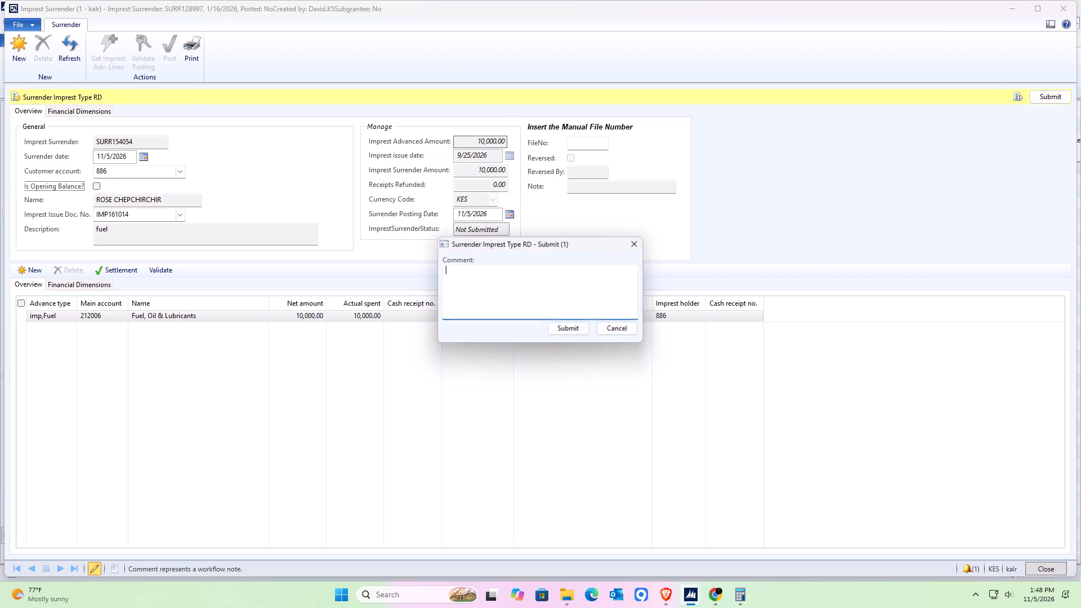
pyautogui.click(568, 327)
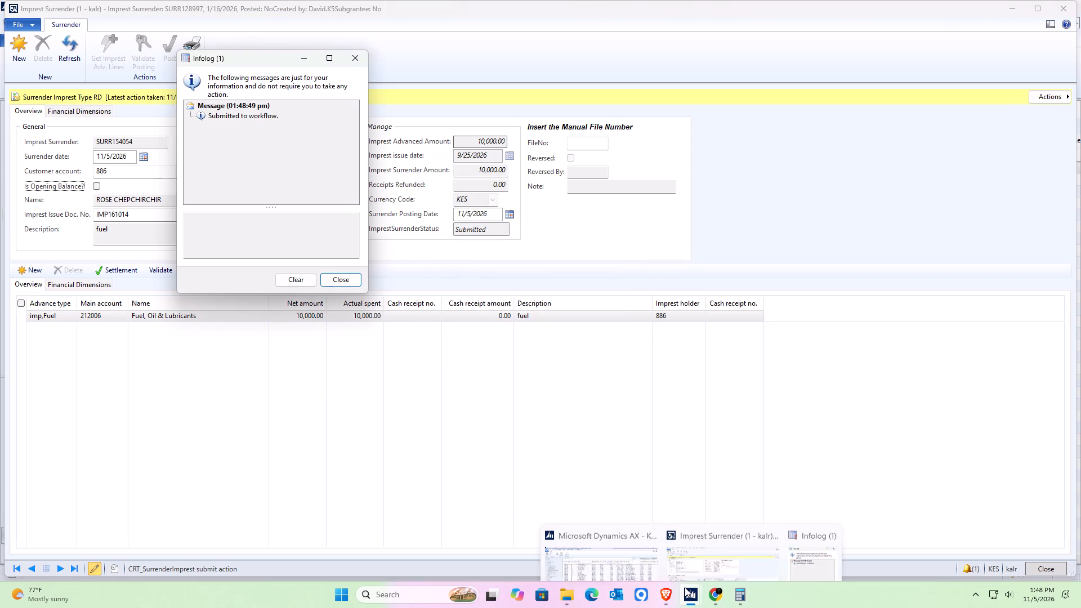
# Search the computer for "kur" and open the Kuro app.
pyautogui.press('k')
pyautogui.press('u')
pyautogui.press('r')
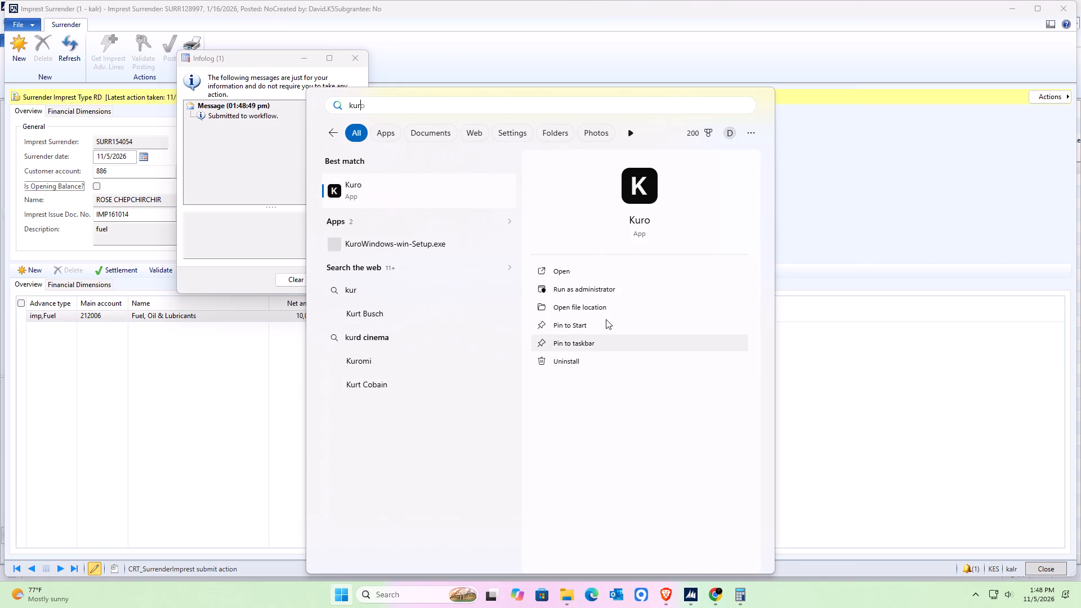
pyautogui.click(581, 273)
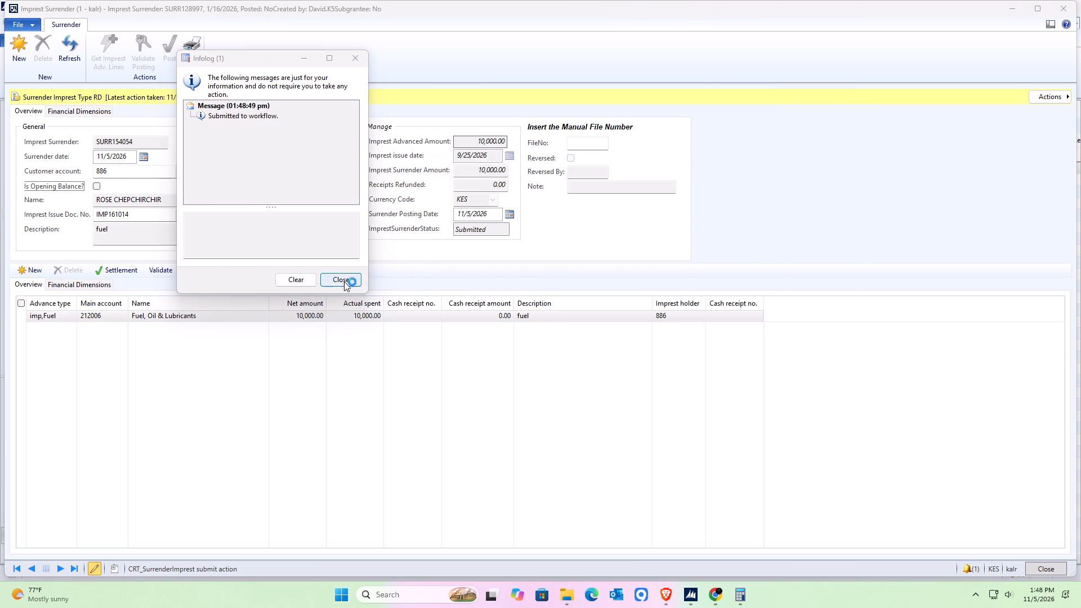
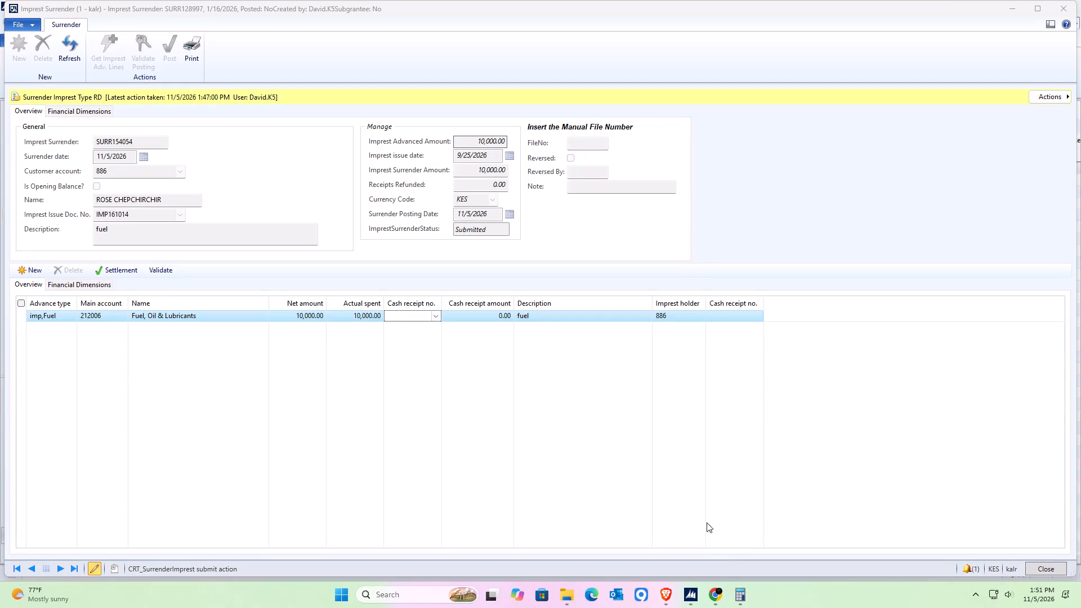
# Close the submitted imprest surrender SURR154054.
pyautogui.click(1043, 573)
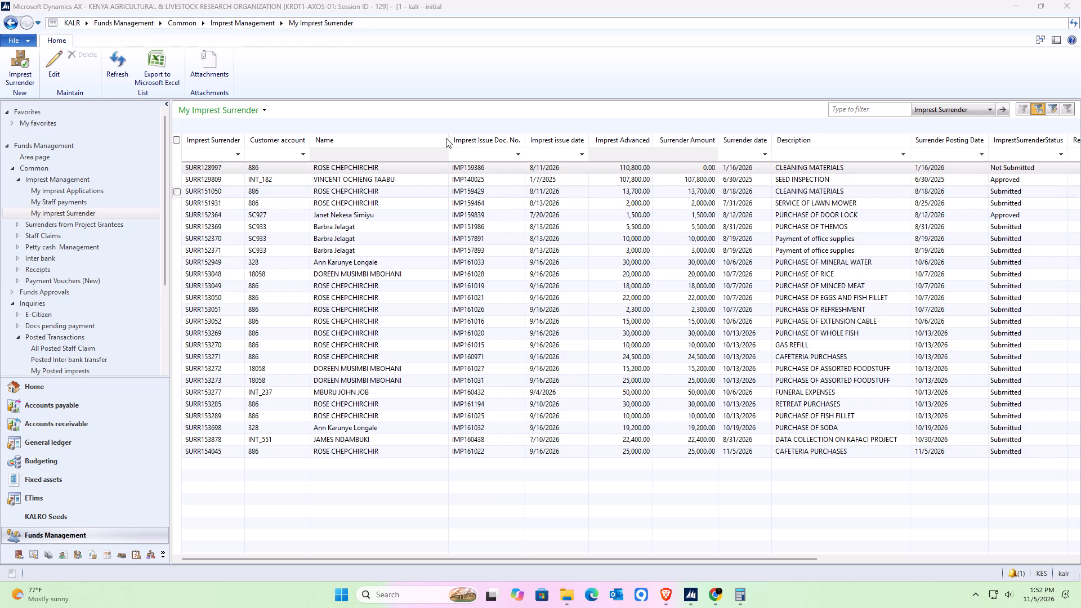
pyautogui.click(17, 76)
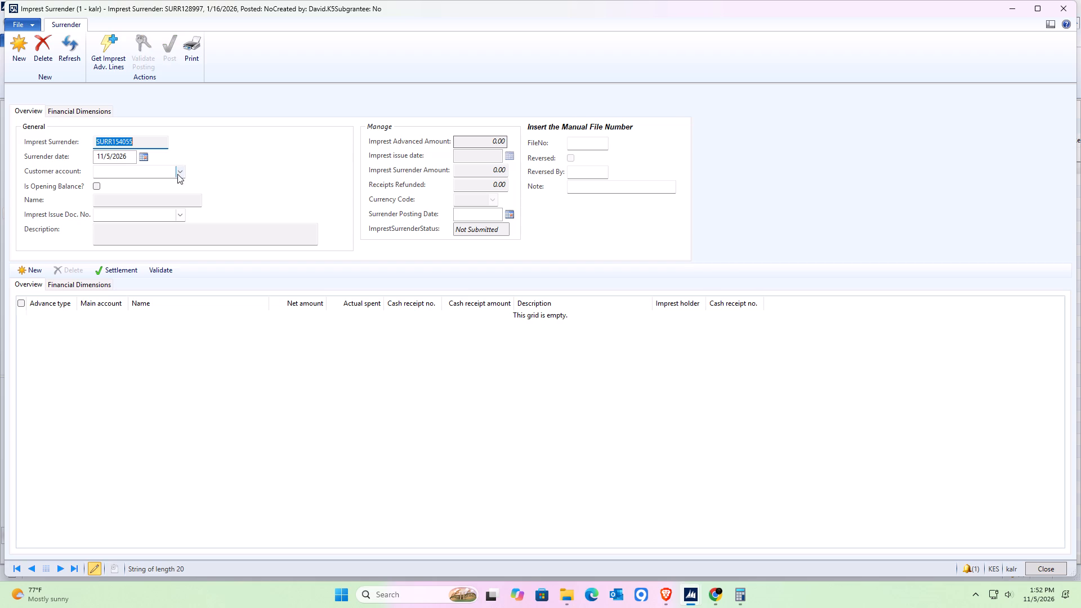
pyautogui.click(160, 175)
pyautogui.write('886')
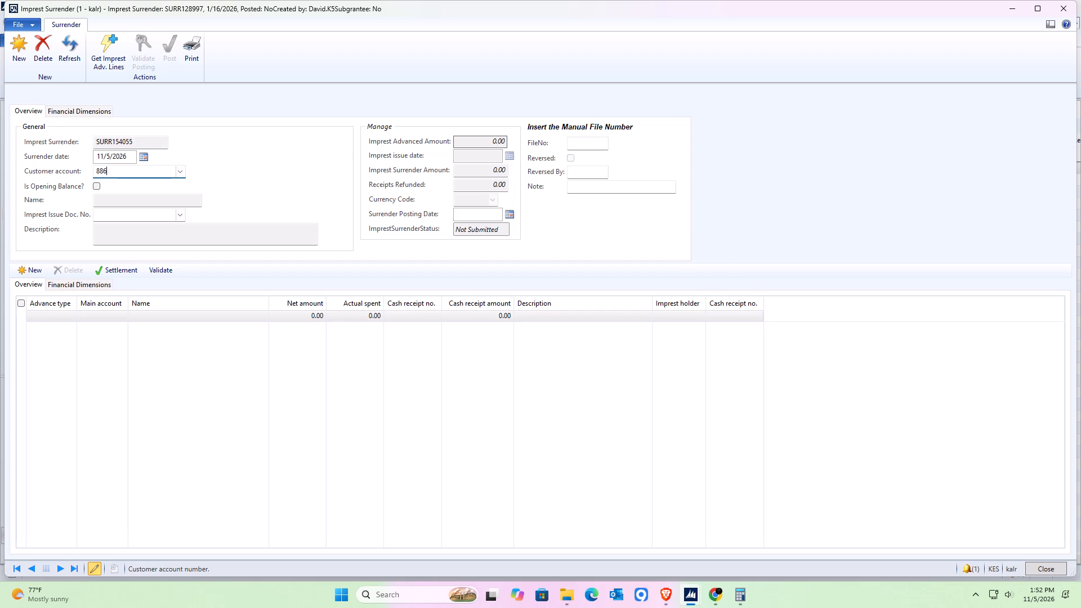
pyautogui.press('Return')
pyautogui.click(178, 211)
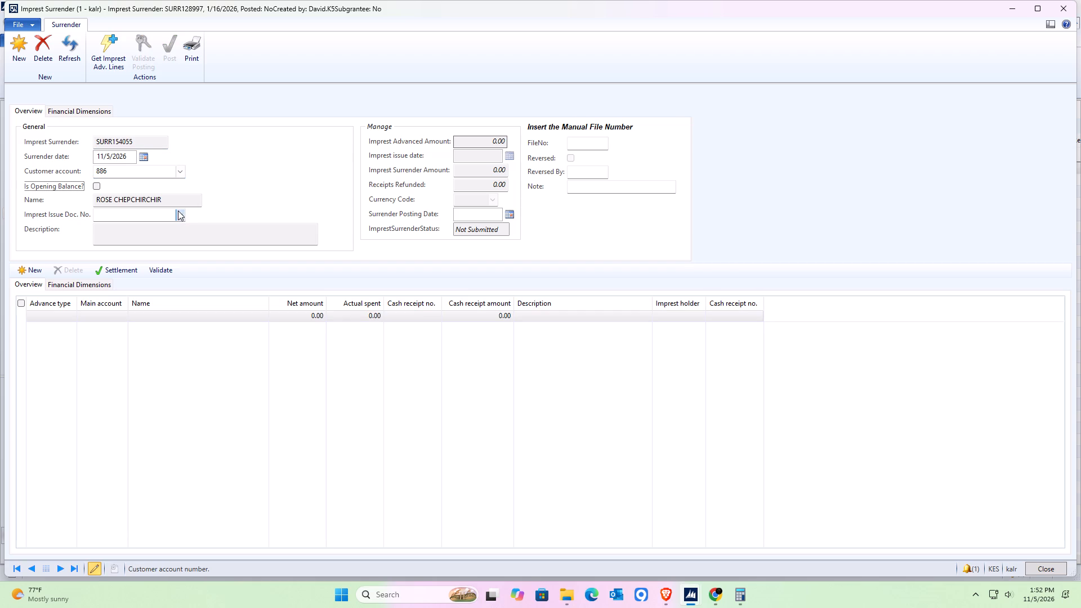
pyautogui.click(205, 251)
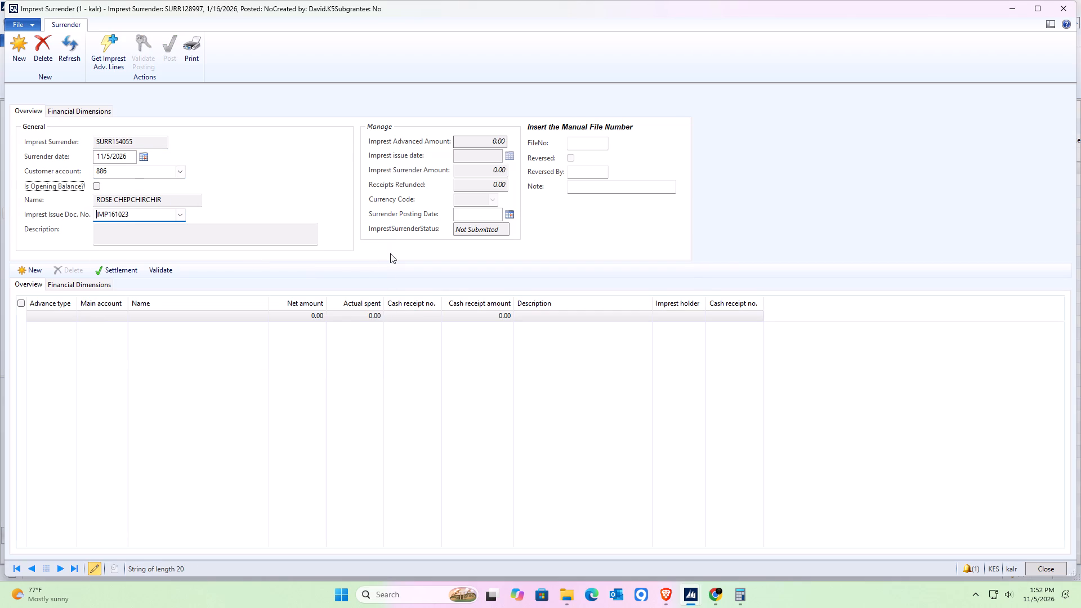
pyautogui.click(509, 209)
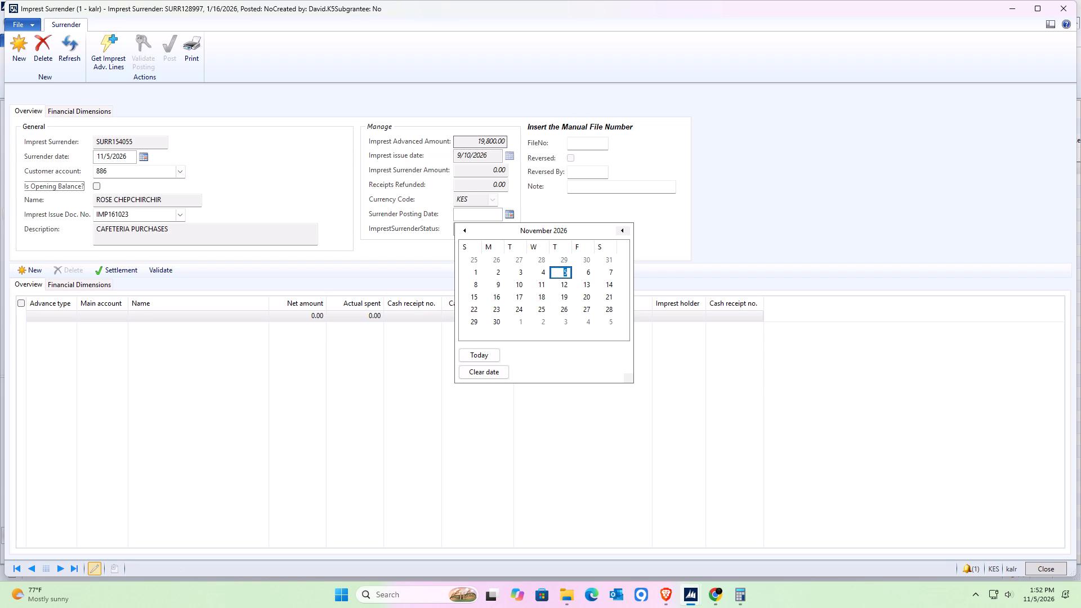
pyautogui.click(497, 357)
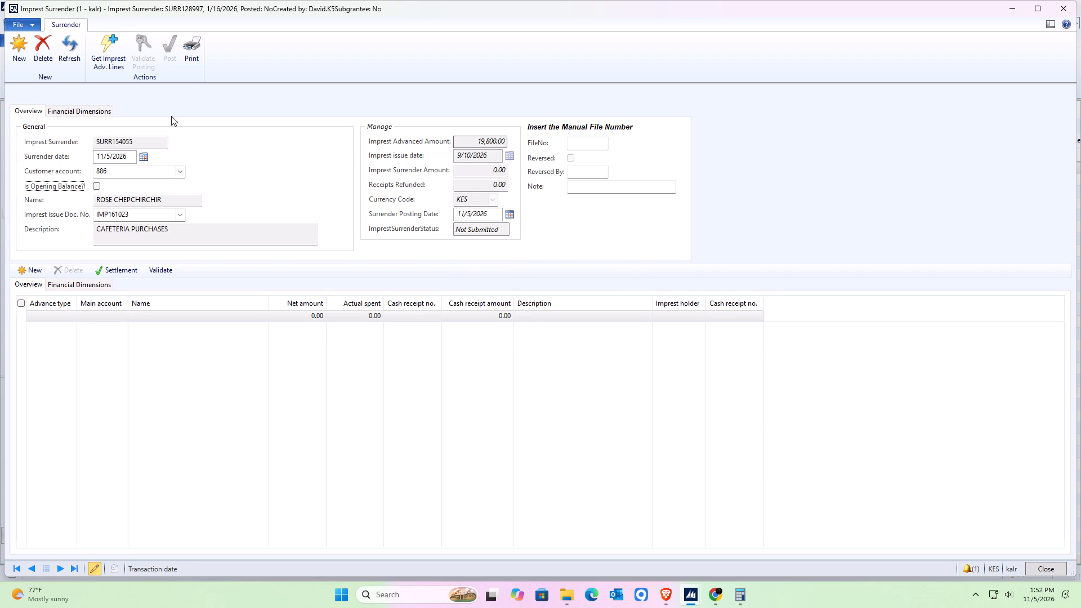
# Fetch the advance lines for the surrender and set the cafeteria line's actual spent amount to 19,800.
pyautogui.click(115, 61)
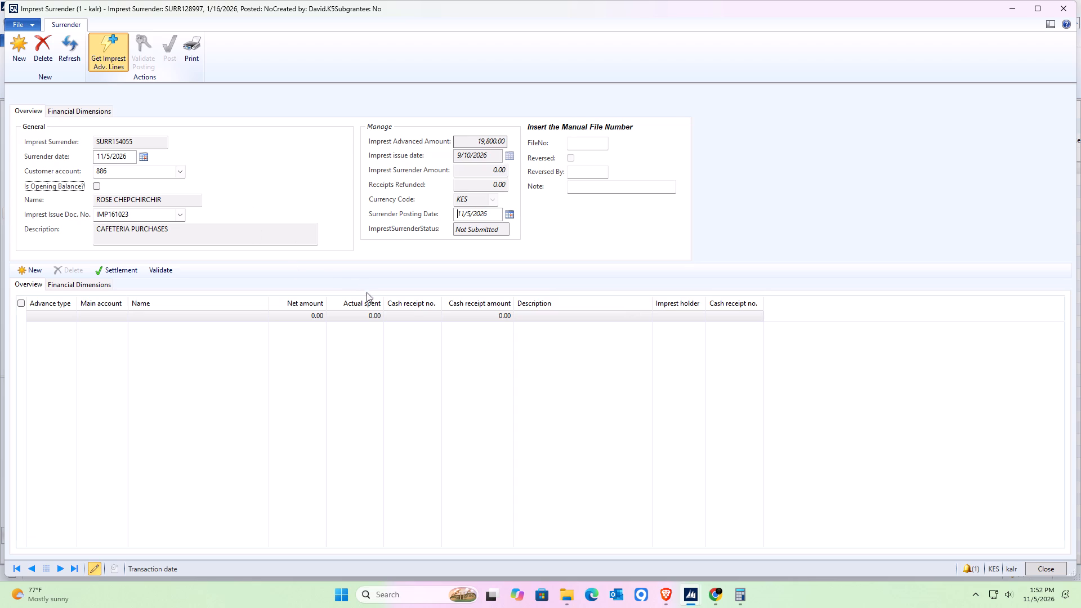
pyautogui.click(341, 276)
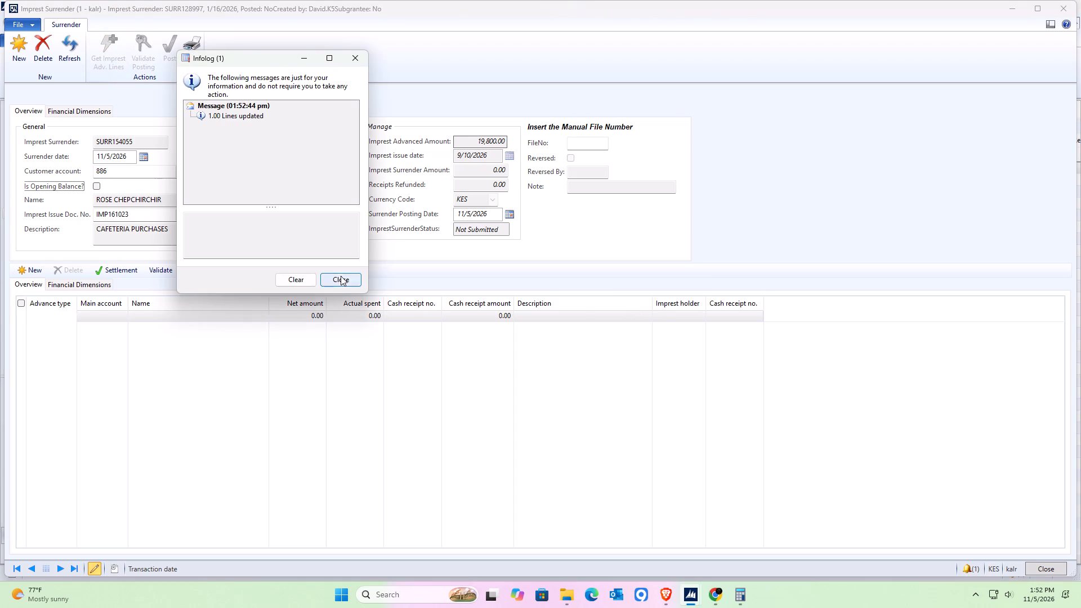
pyautogui.click(357, 315)
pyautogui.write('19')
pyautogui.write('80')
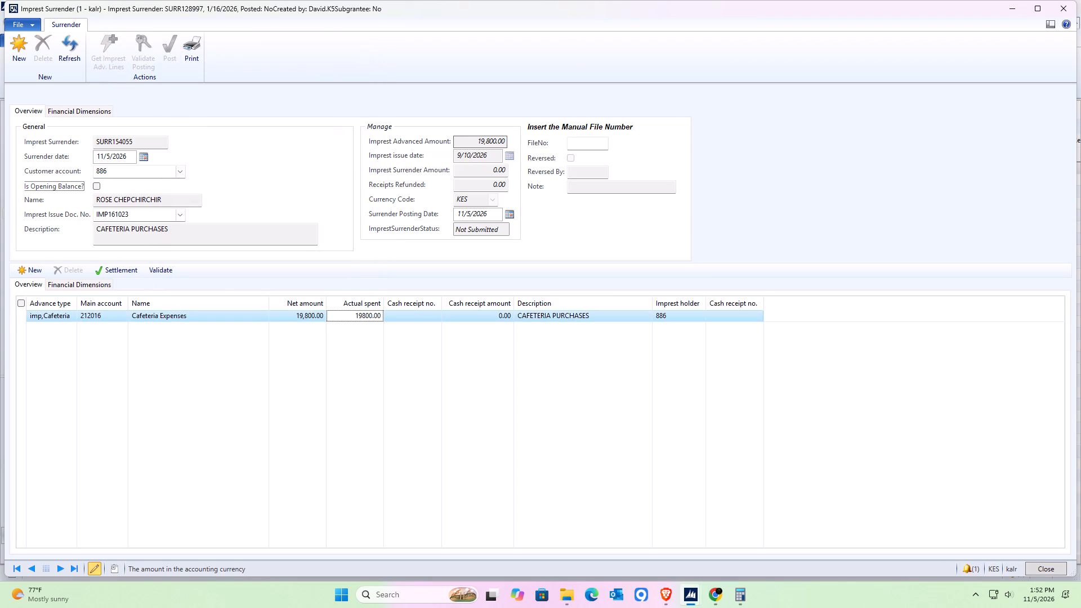
# Open the surrender's settlement, look through its available advances sorted newest first, and check the surrender's header details.
pyautogui.click(120, 272)
pyautogui.click(245, 250)
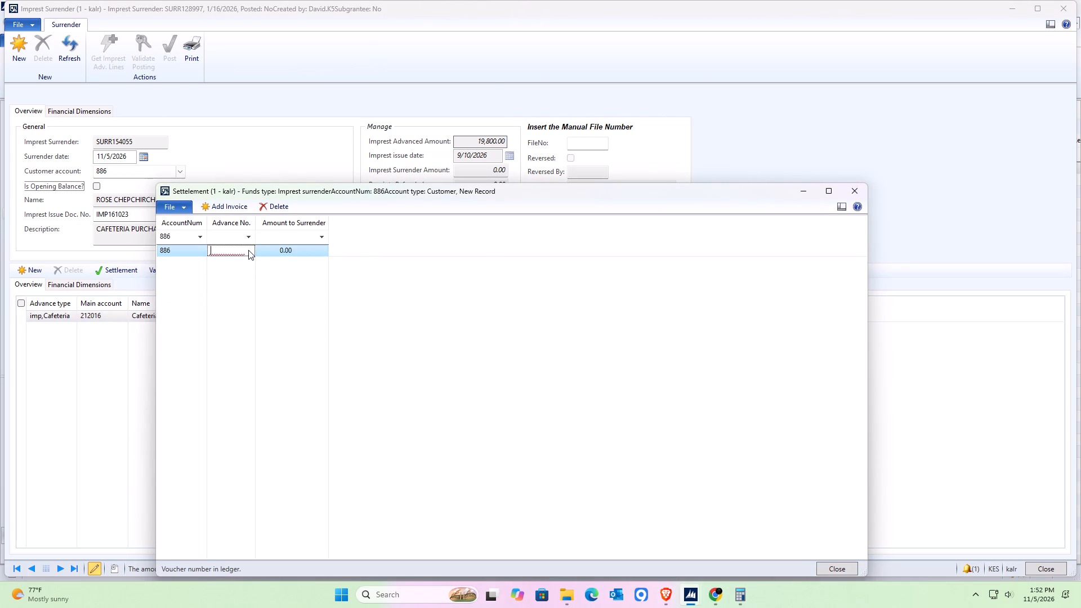
pyautogui.click(248, 250)
pyautogui.click(305, 266)
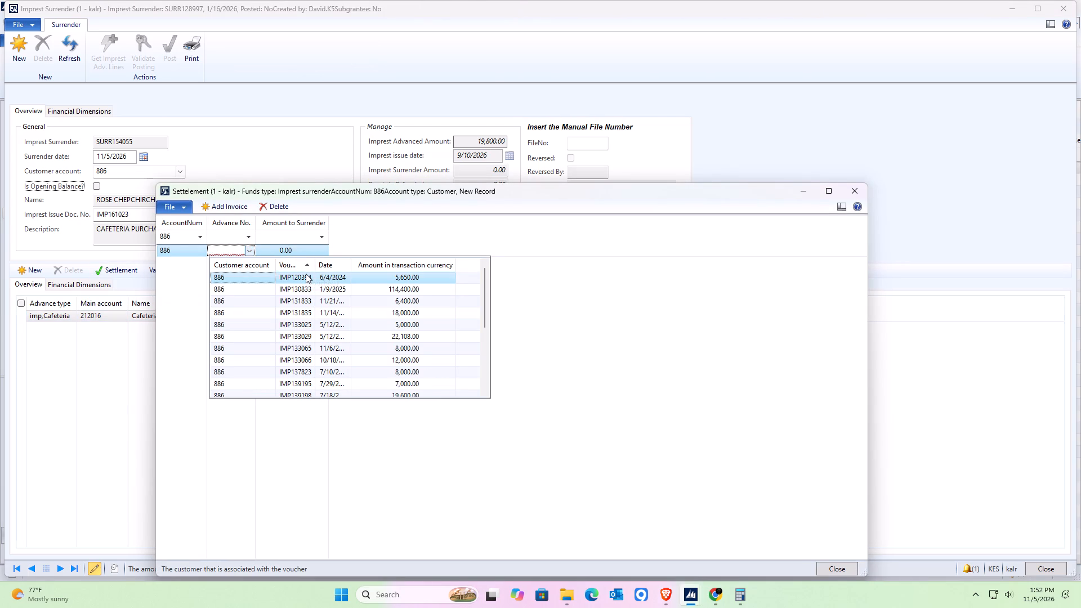
pyautogui.hotkey('ctrl', 'g')
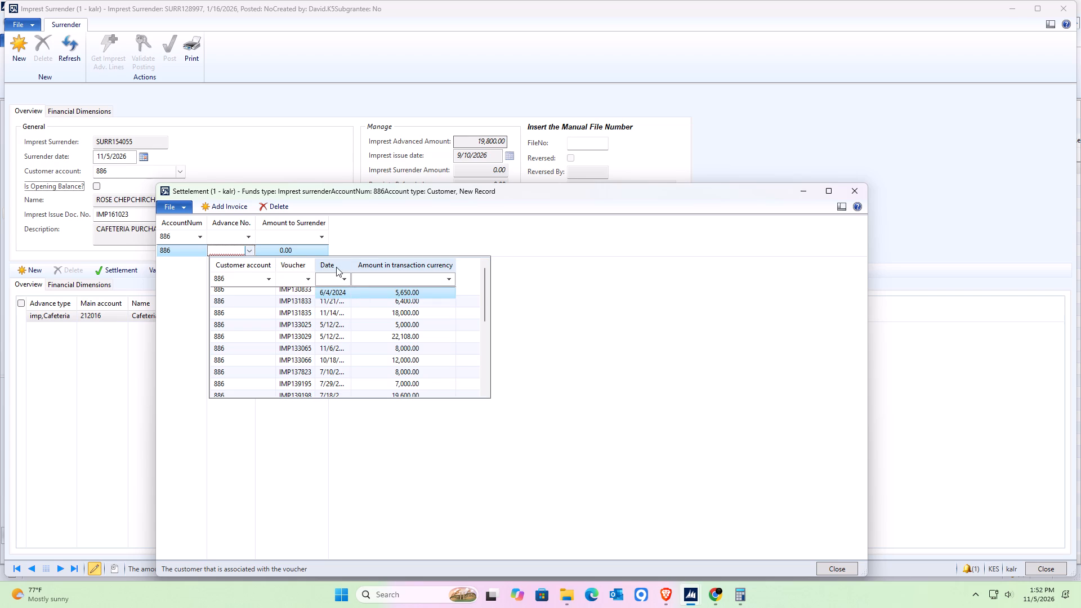
pyautogui.click(336, 267)
pyautogui.click(337, 266)
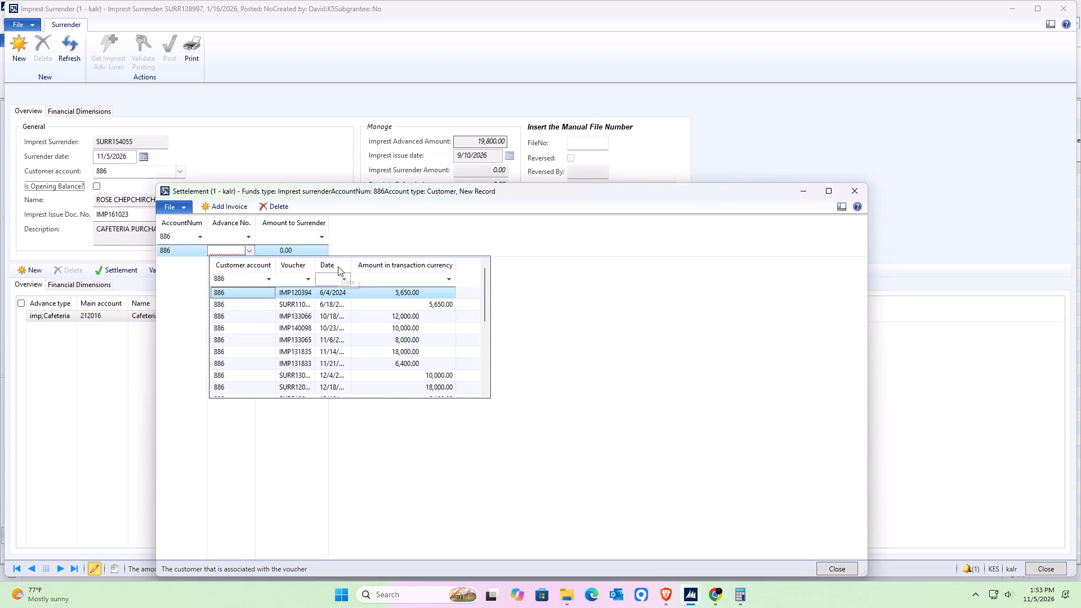
pyautogui.click(338, 266)
pyautogui.moveTo(350, 265); pyautogui.dragTo(374, 265)
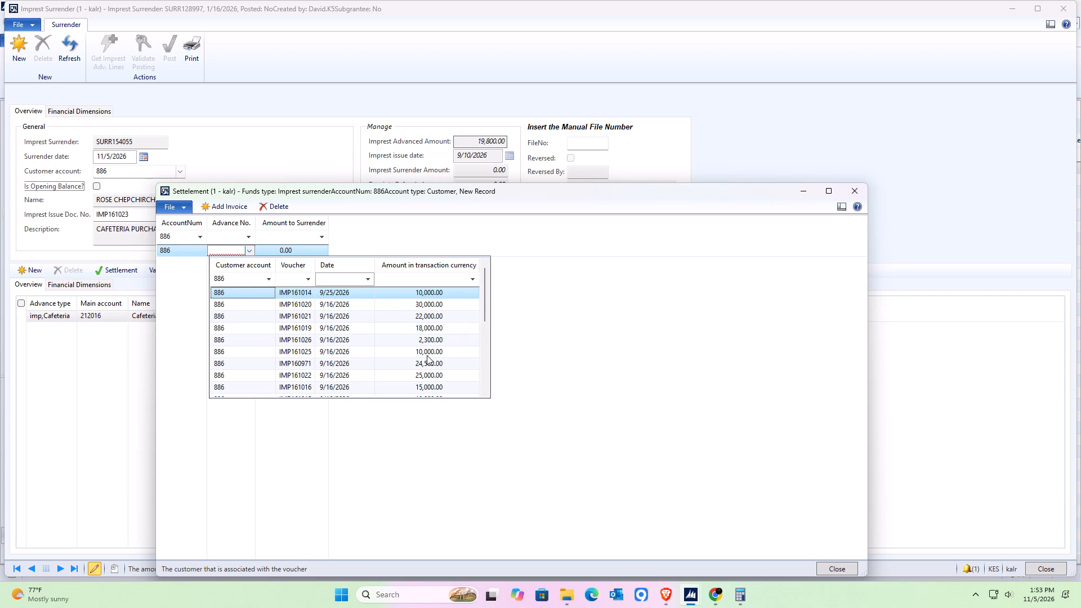
pyautogui.scroll(-1, 438, 363)
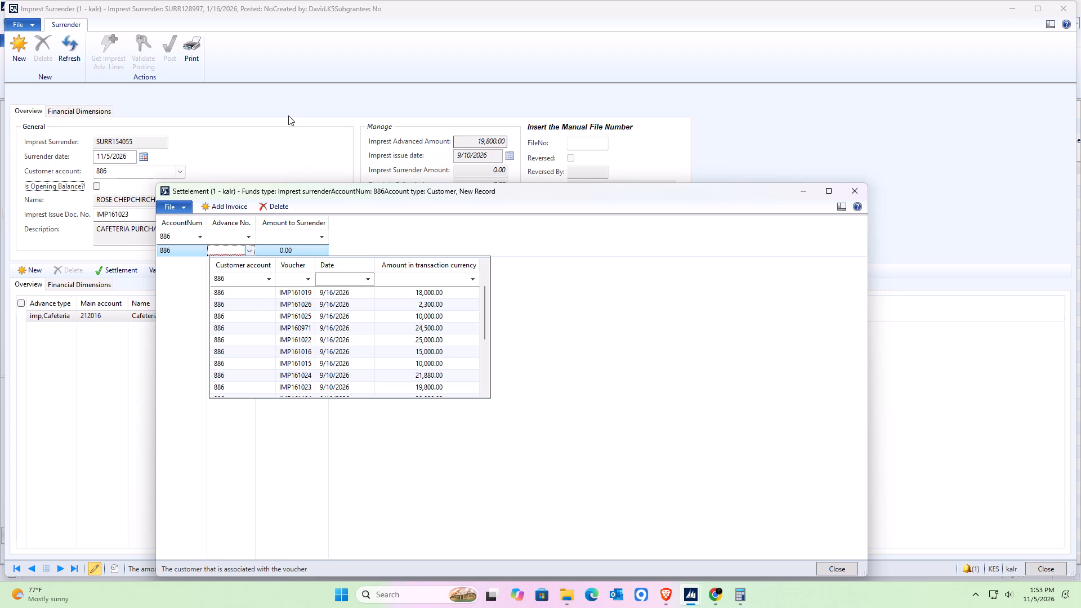
pyautogui.moveTo(332, 189); pyautogui.dragTo(344, 204)
pyautogui.moveTo(350, 207); pyautogui.dragTo(490, 258)
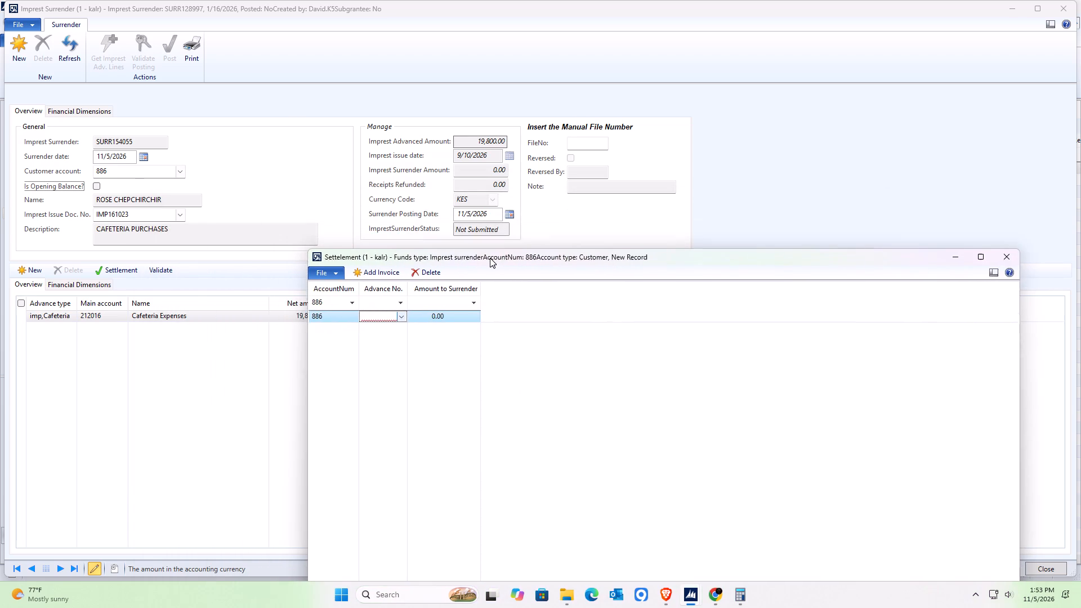
pyautogui.moveTo(490, 258); pyautogui.dragTo(422, 333)
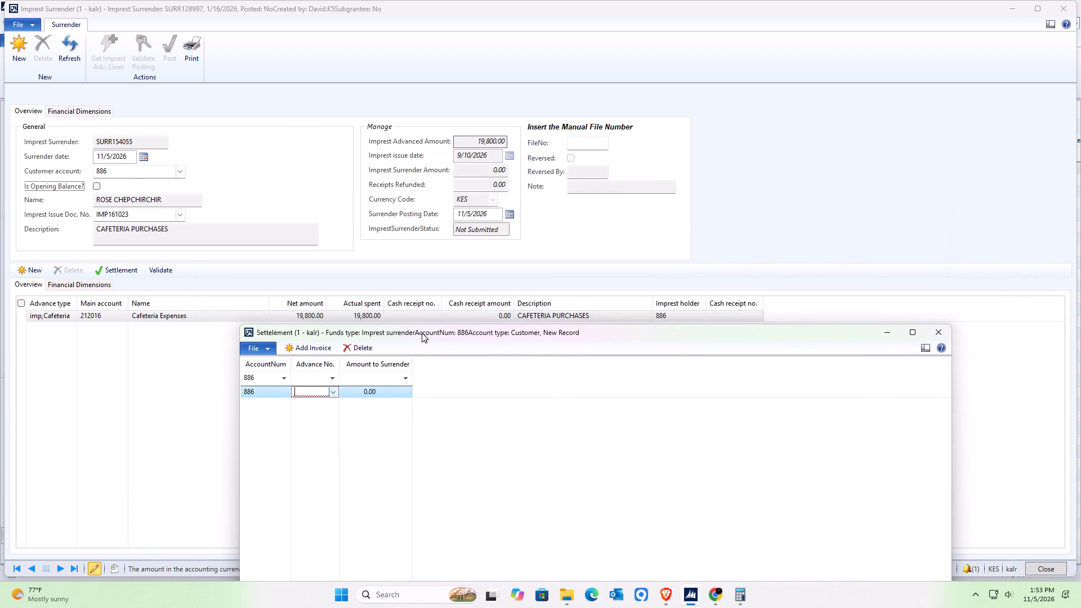
pyautogui.moveTo(422, 333); pyautogui.dragTo(355, 195)
pyautogui.click(267, 253)
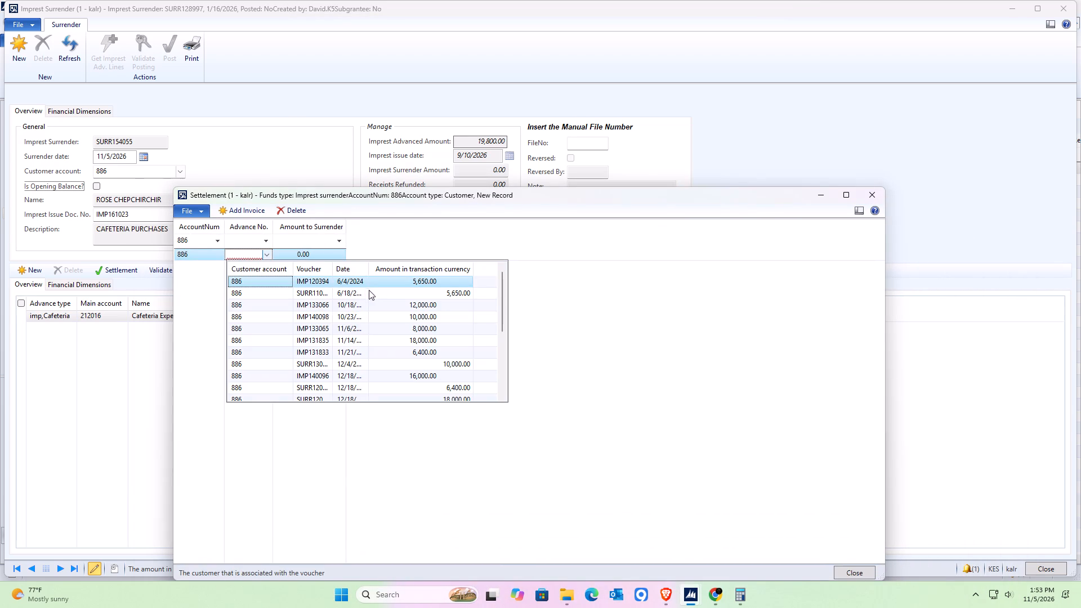
pyautogui.moveTo(367, 266); pyautogui.dragTo(383, 264)
pyautogui.click(366, 266)
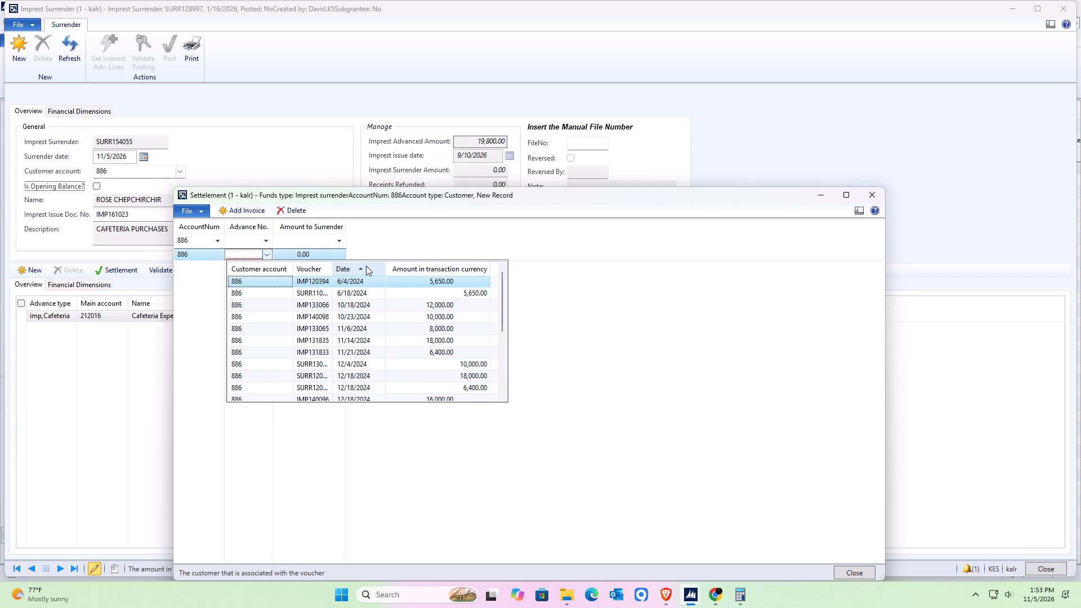
pyautogui.click(366, 266)
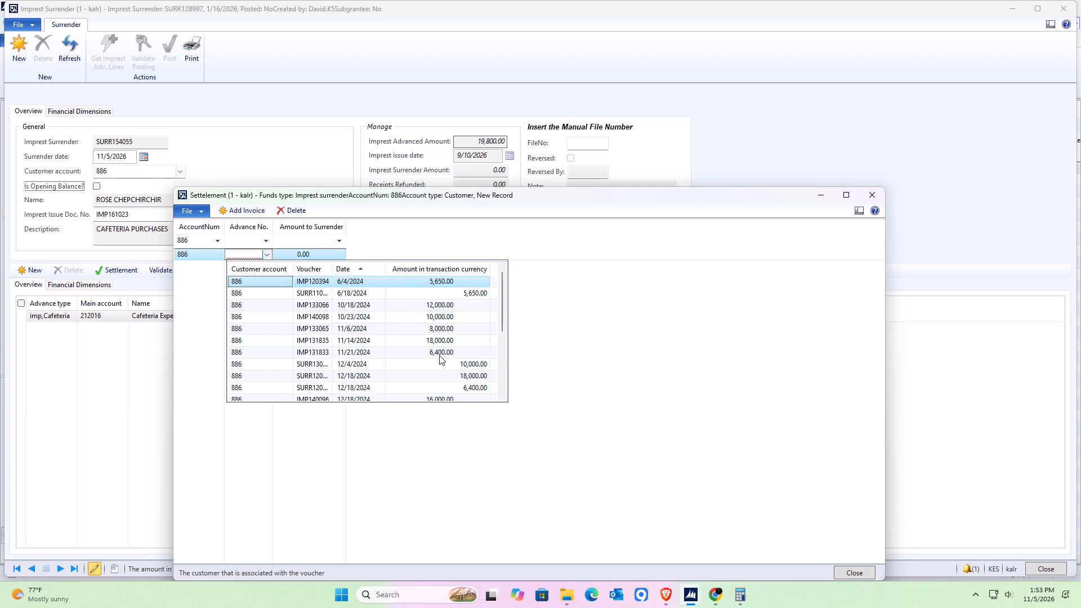
pyautogui.click(356, 268)
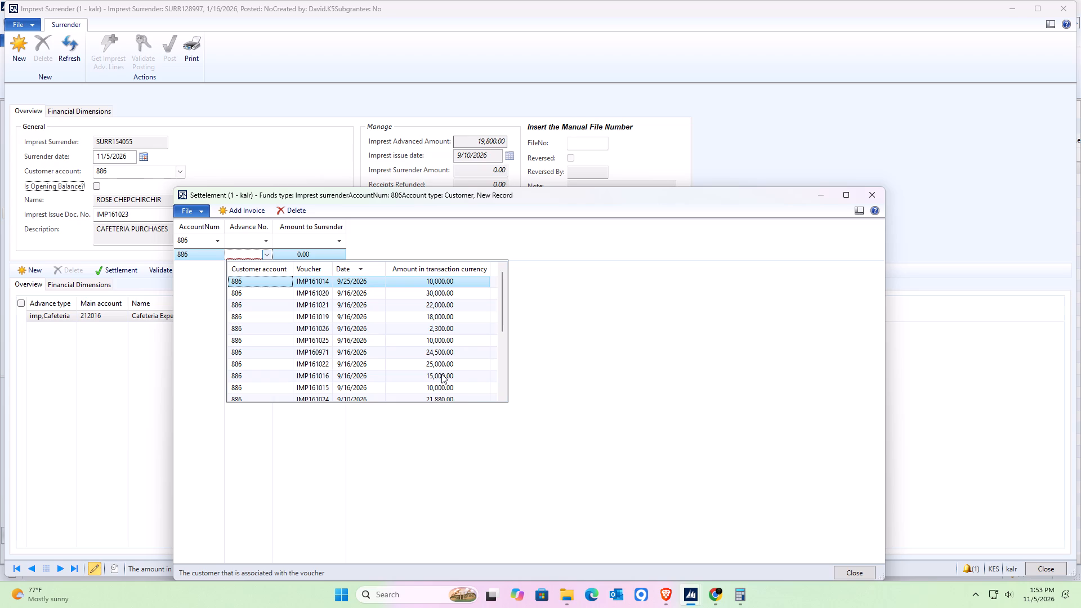
pyautogui.scroll(-1, 441, 374)
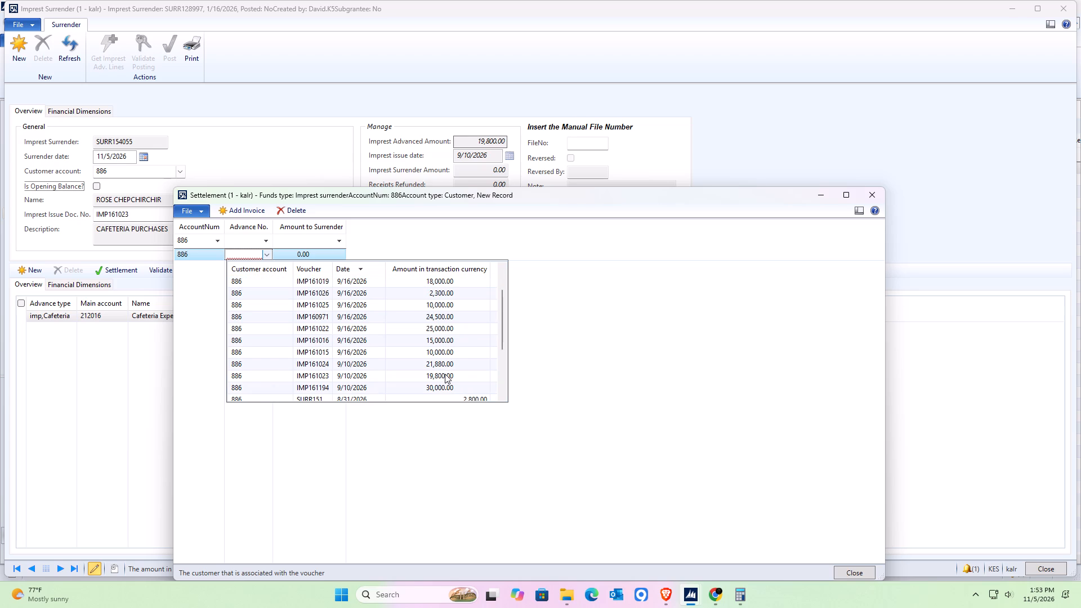
pyautogui.click(445, 374)
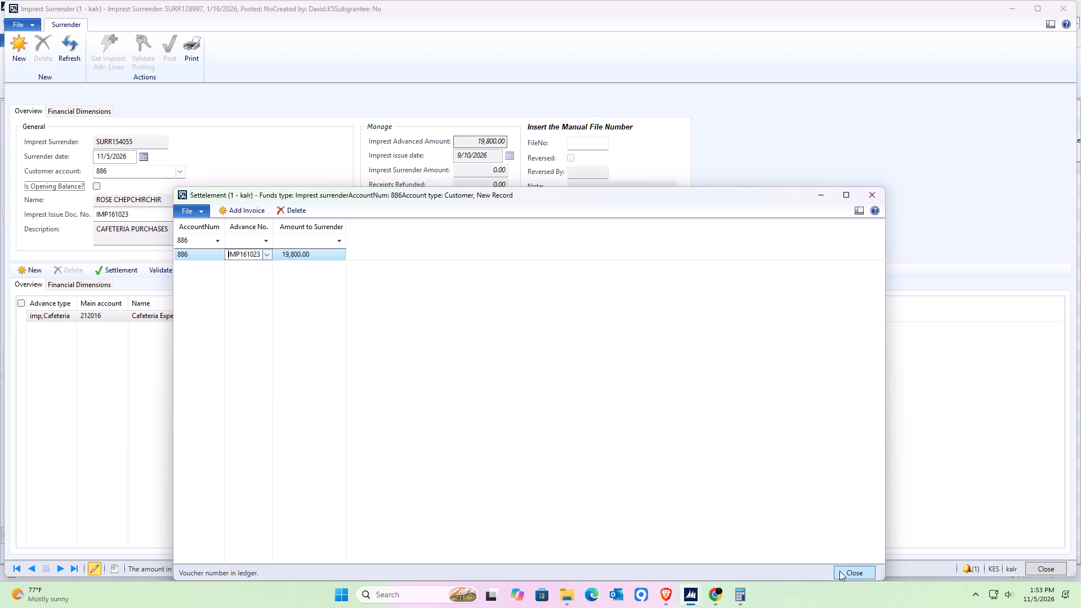
pyautogui.click(842, 570)
# Validate the cafeteria line of the imprest surrender.
pyautogui.click(175, 267)
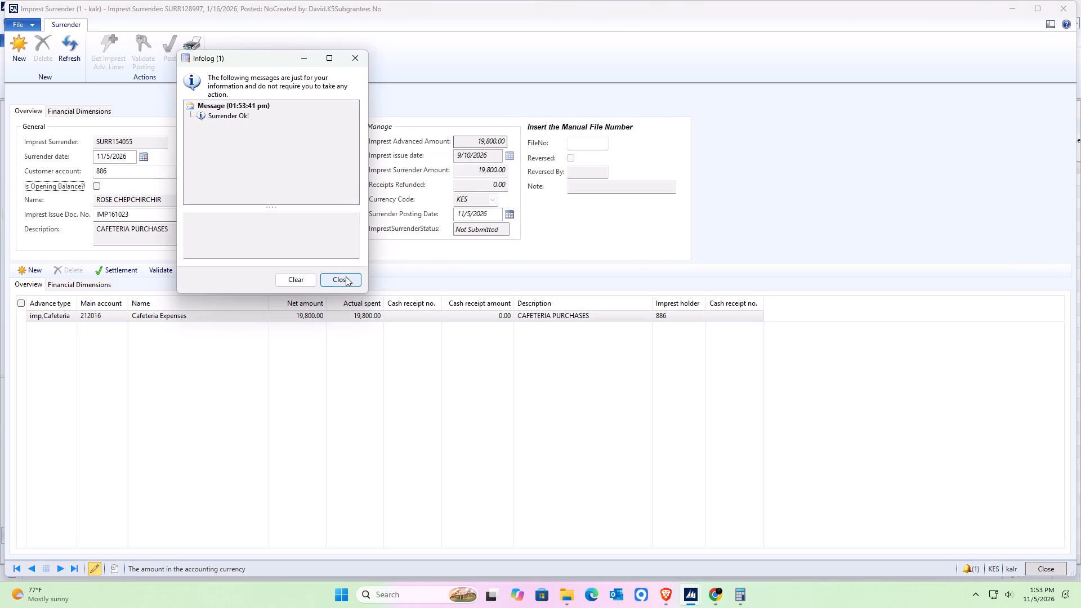
pyautogui.click(346, 276)
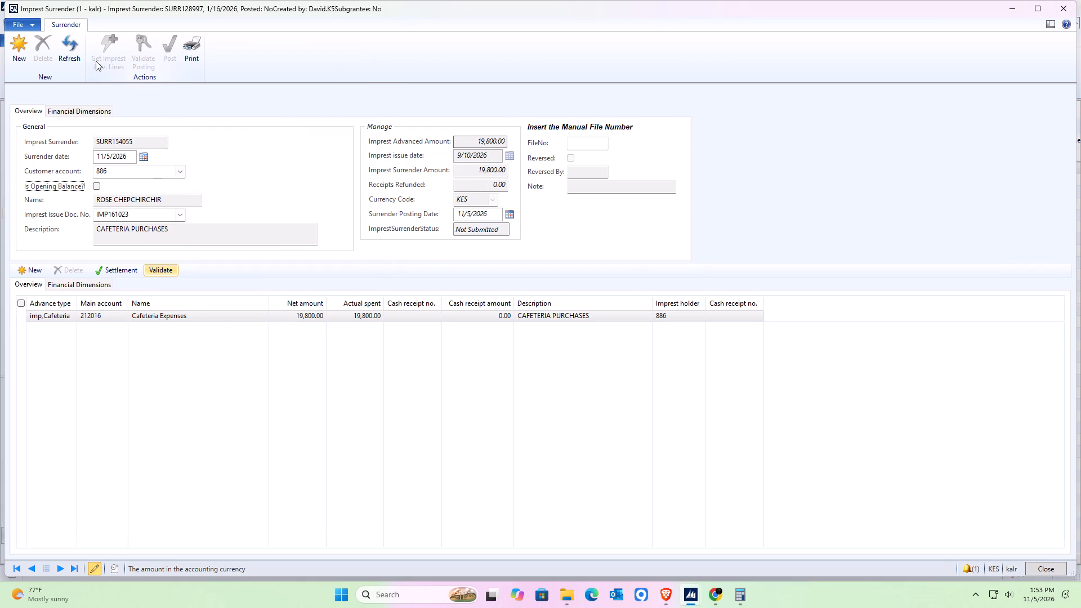
pyautogui.click(69, 56)
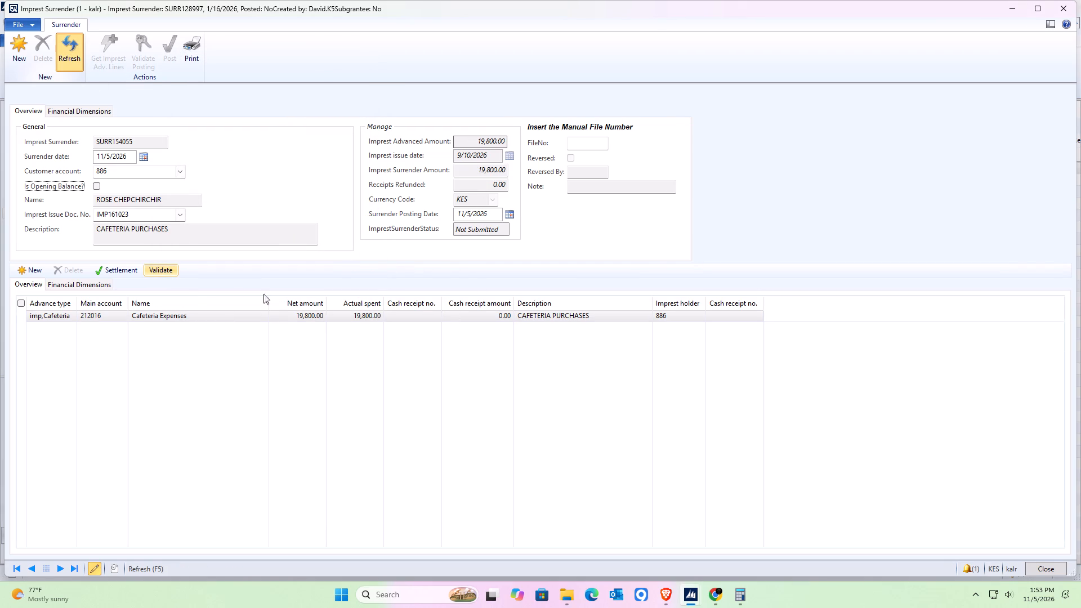
pyautogui.click(1053, 99)
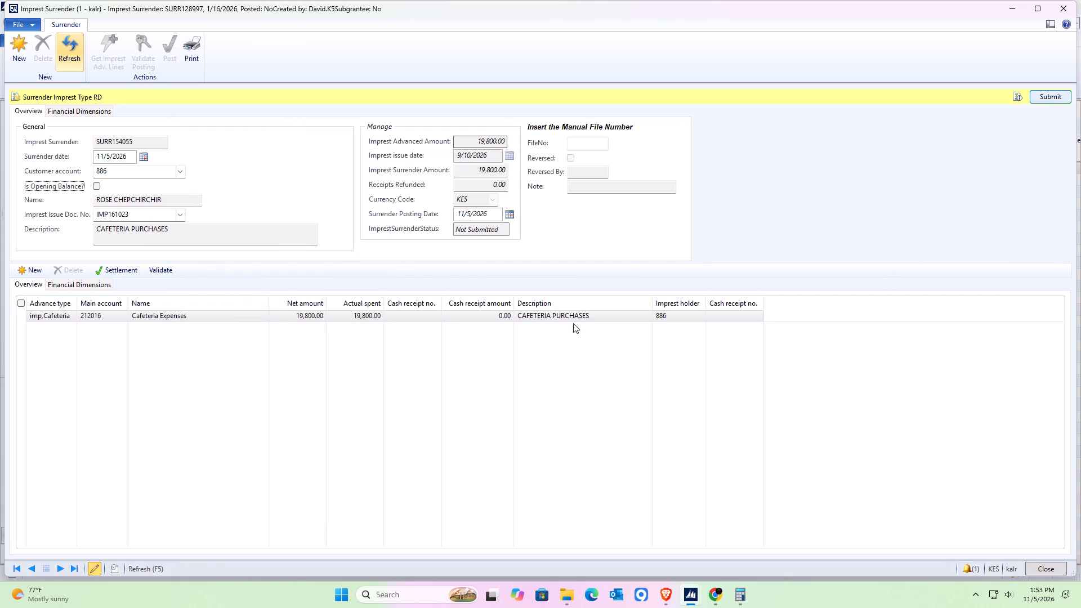
pyautogui.click(556, 328)
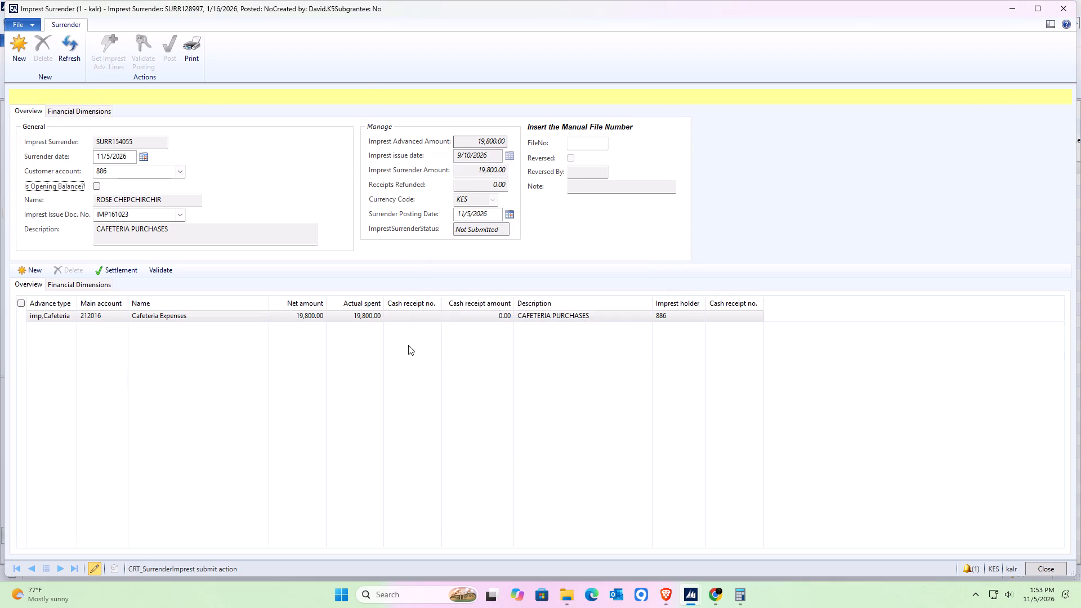
pyautogui.click(336, 285)
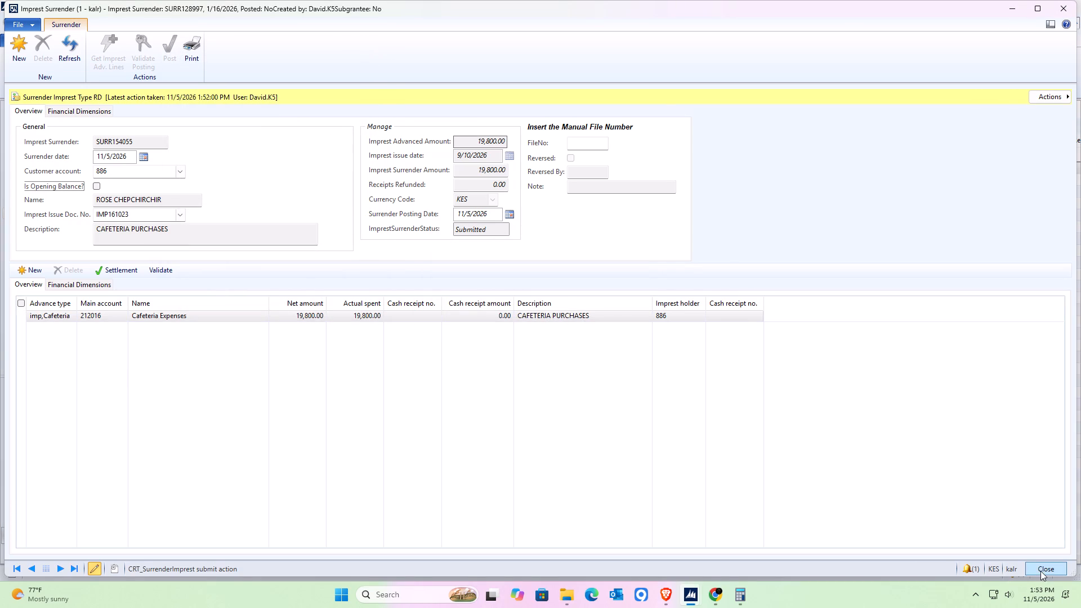
pyautogui.click(1041, 568)
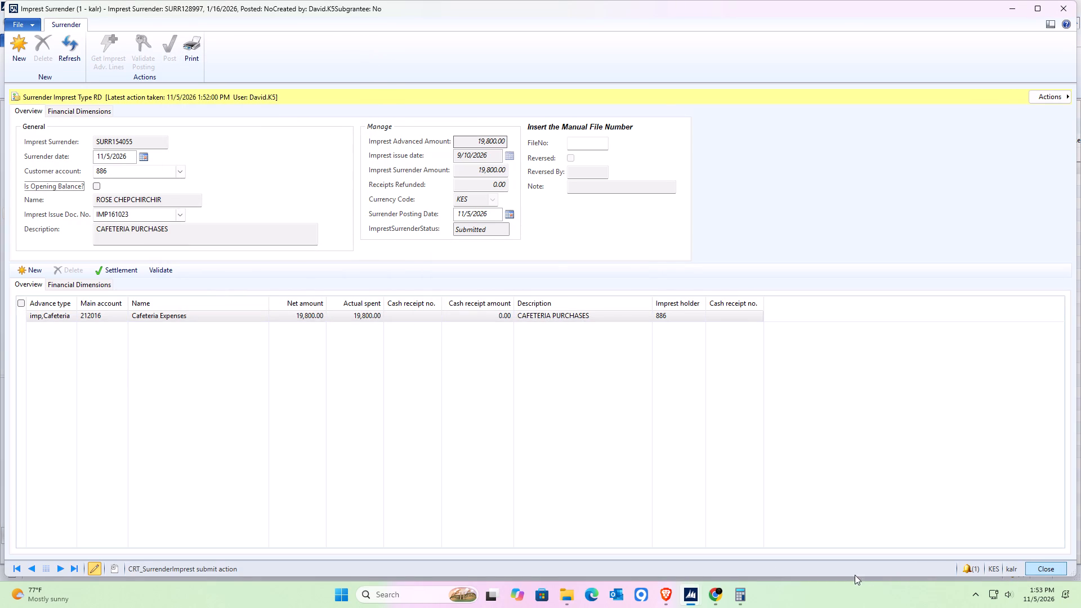
# Create a new imprest surrender for the same customer account, with imprest issue document IMP161024 and today's date, 11/5/2026, as posting date.
pyautogui.click(12, 70)
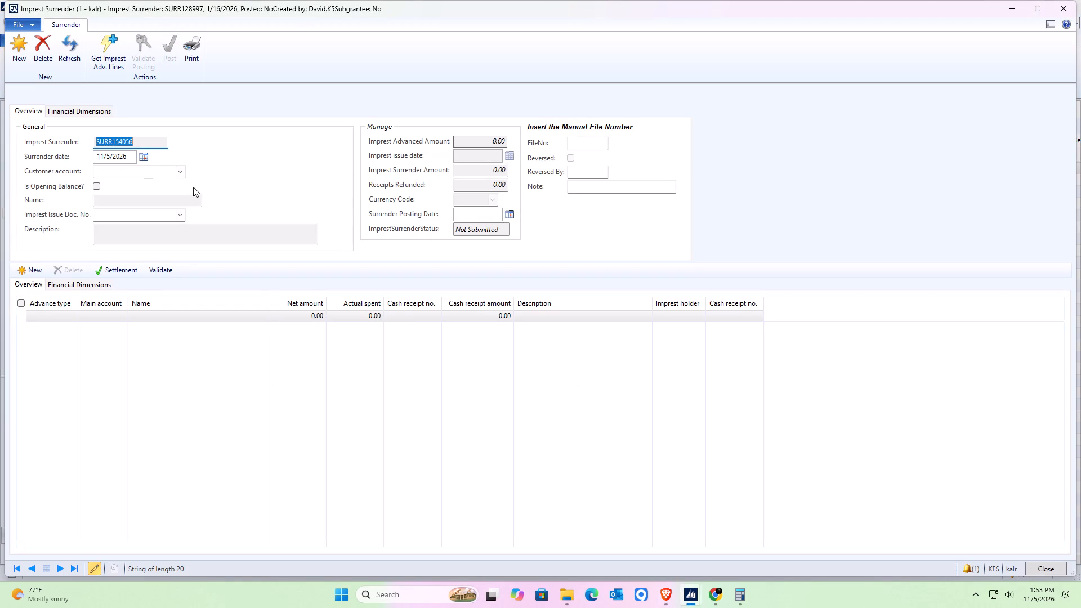
pyautogui.click(182, 170)
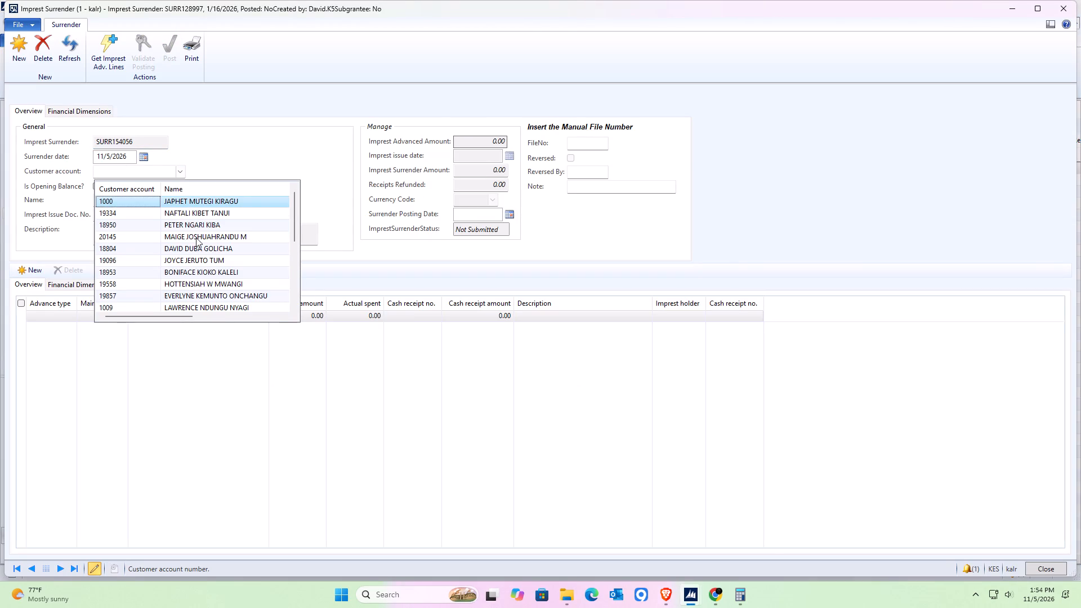
pyautogui.click(143, 173)
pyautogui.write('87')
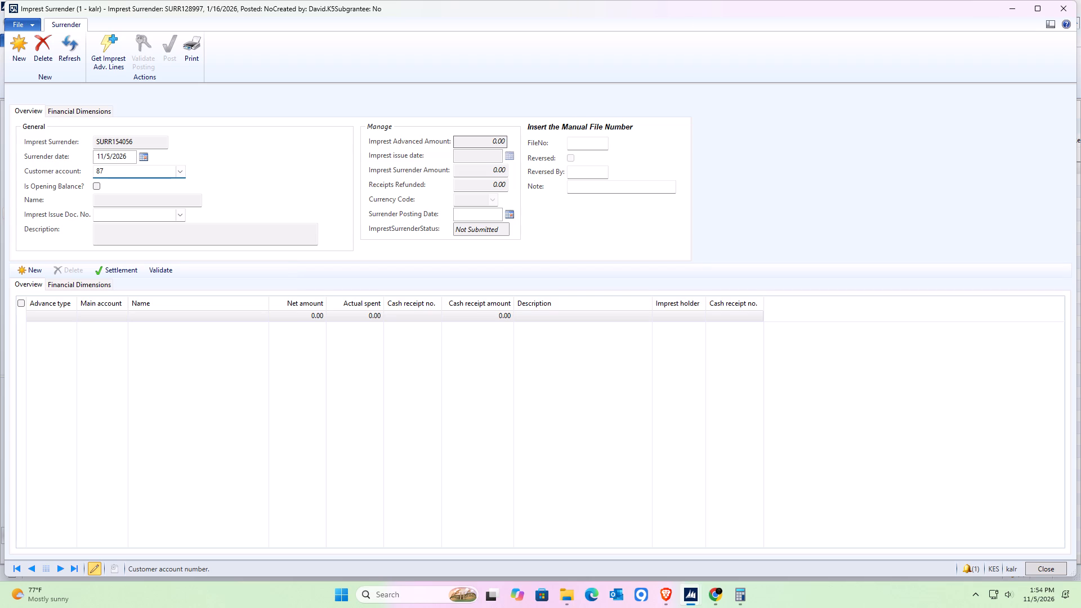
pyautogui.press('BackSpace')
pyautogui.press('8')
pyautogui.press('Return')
pyautogui.click(182, 216)
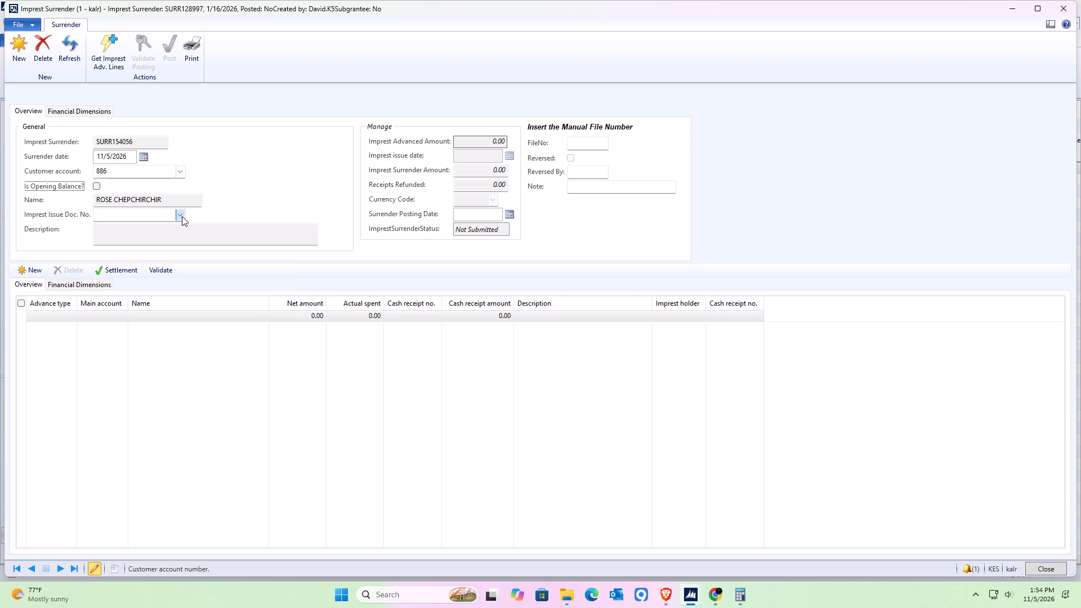
pyautogui.click(277, 250)
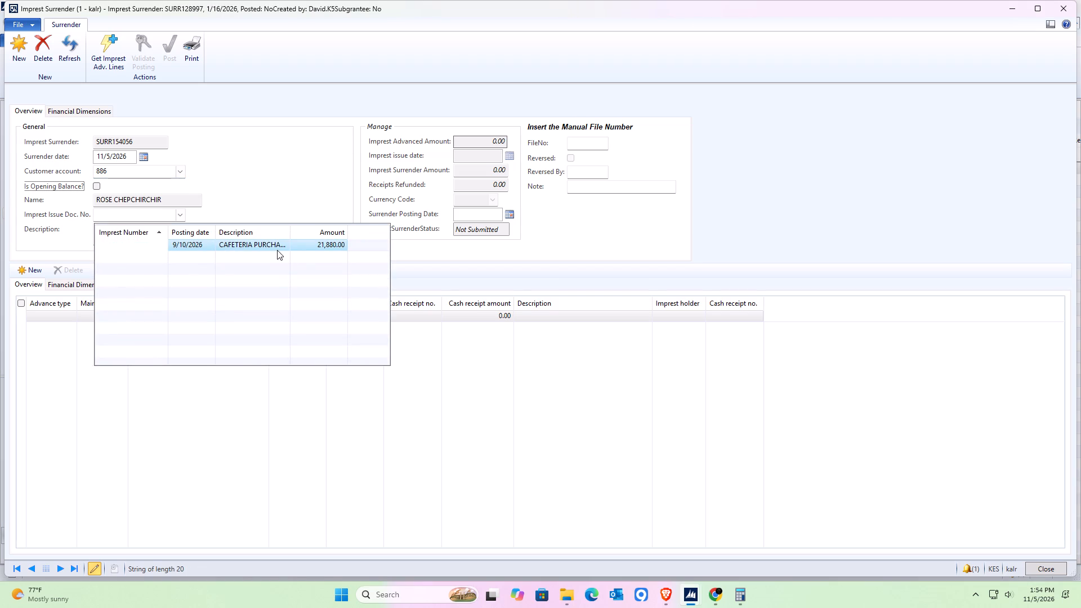
pyautogui.click(510, 216)
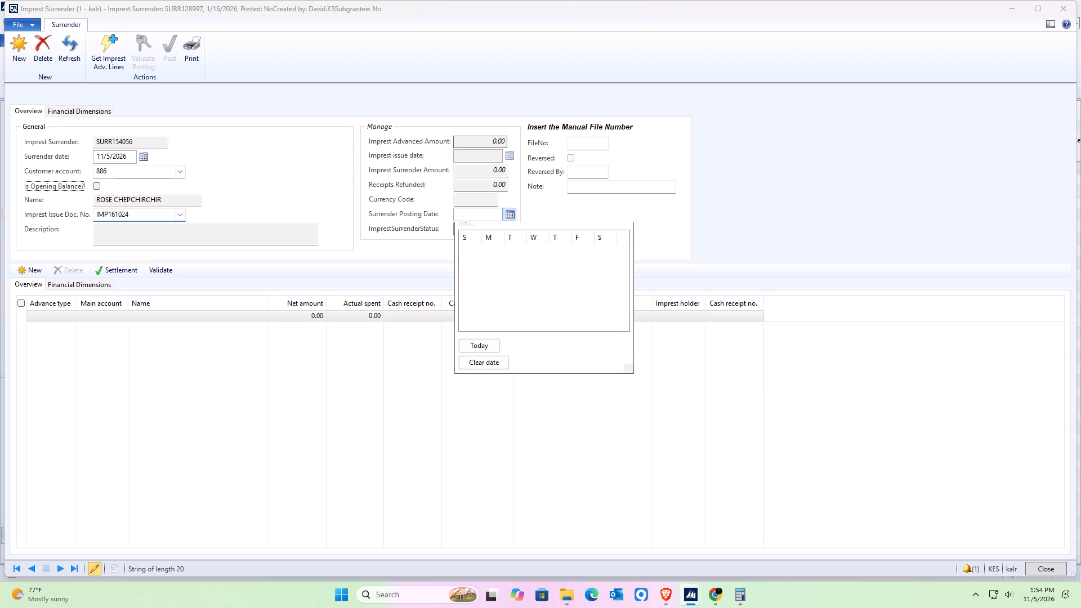
pyautogui.moveTo(492, 347); pyautogui.dragTo(489, 352)
pyautogui.click(488, 354)
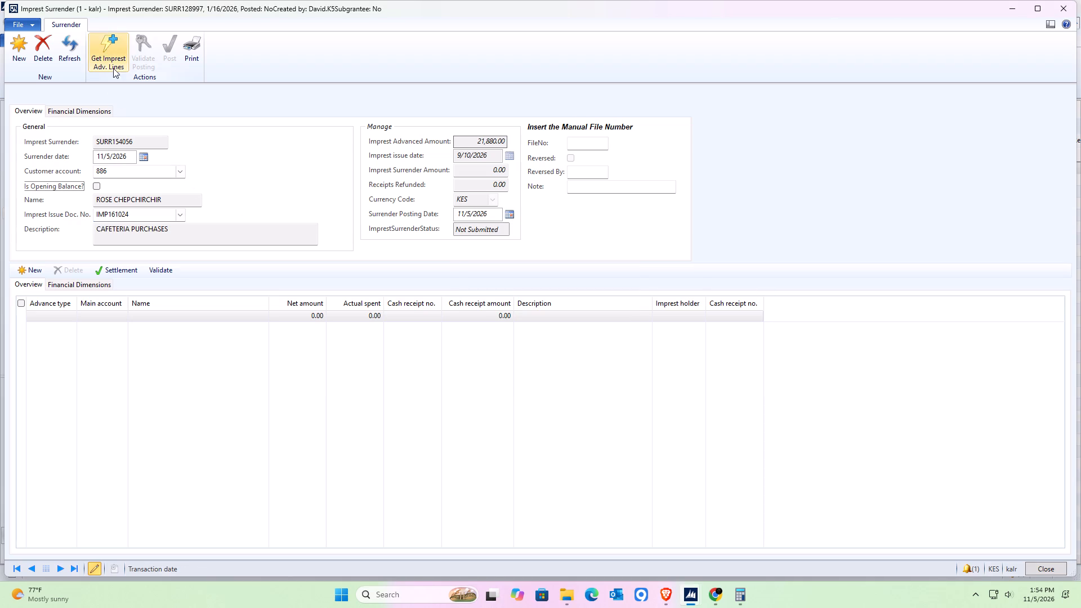
# Load the imprest advance lines into the surrender and set the cafeteria line's actual spent amount to 21,880.
pyautogui.click(113, 63)
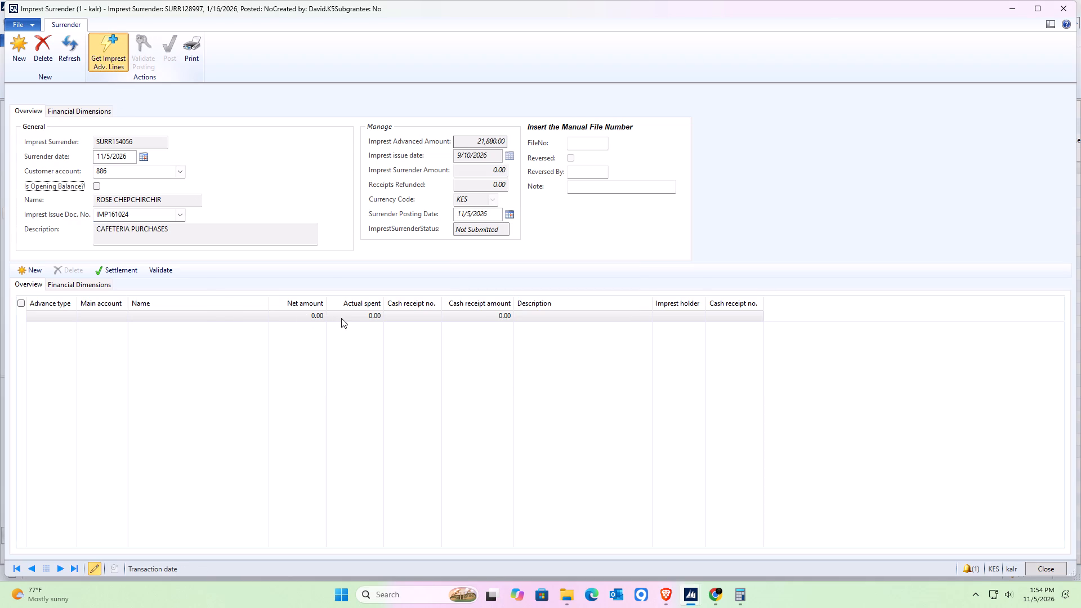
pyautogui.click(347, 281)
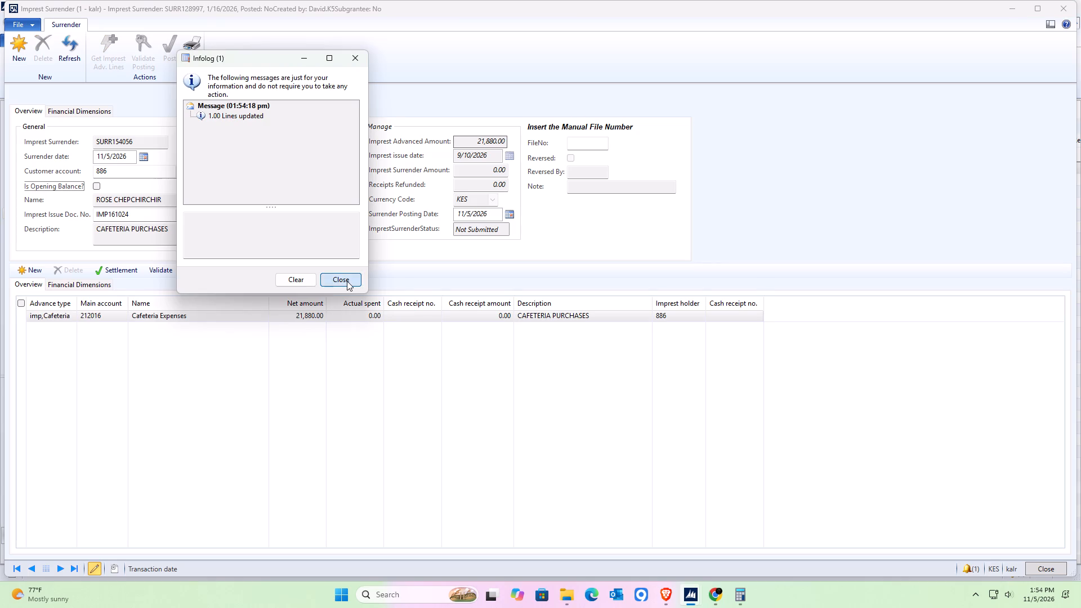
pyautogui.click(364, 315)
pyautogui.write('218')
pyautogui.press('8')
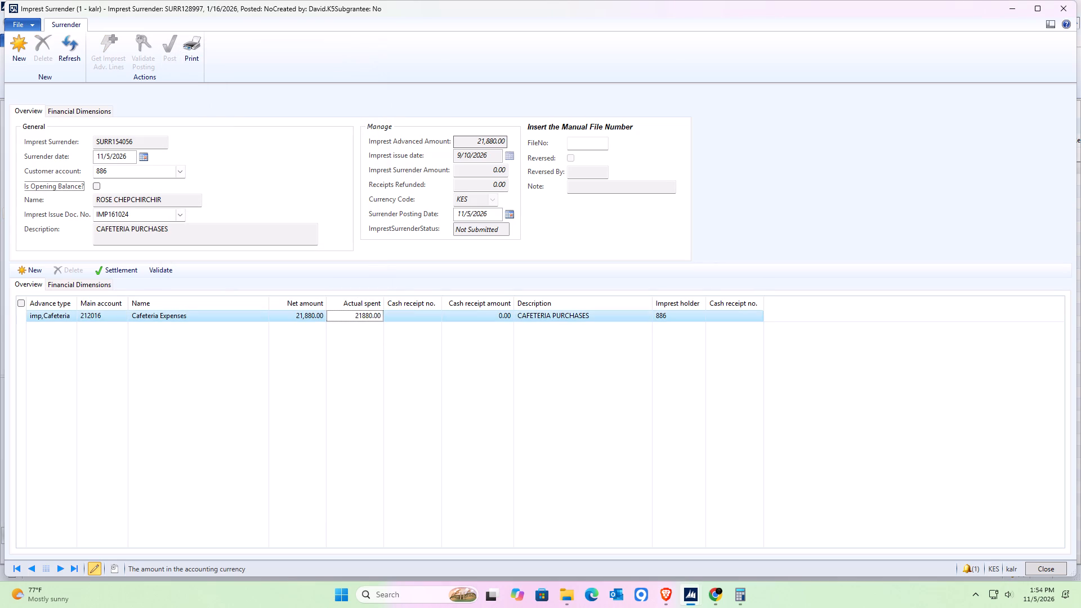
# Settle the surrender against advance voucher IMP161024, finding it in the advance lookup sorted by newest date.
pyautogui.click(110, 274)
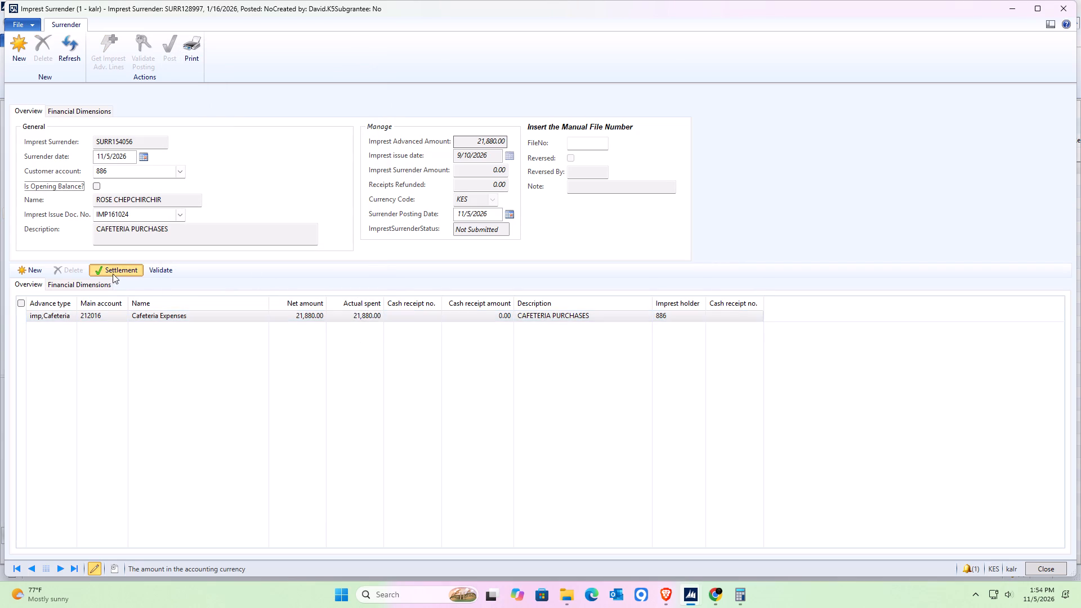
pyautogui.click(260, 255)
pyautogui.click(269, 255)
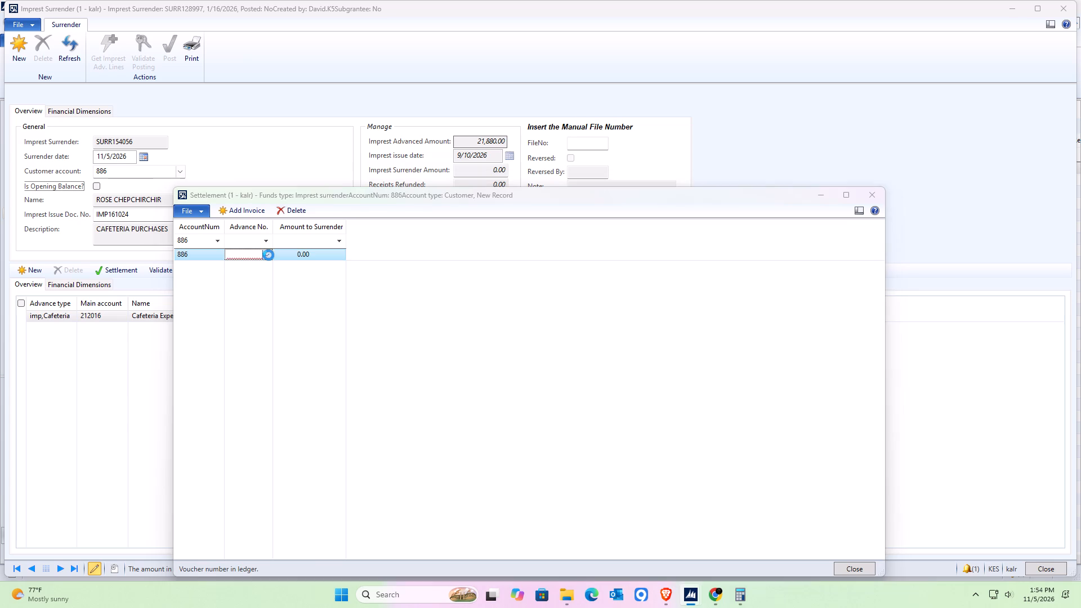
pyautogui.moveTo(367, 265); pyautogui.dragTo(383, 263)
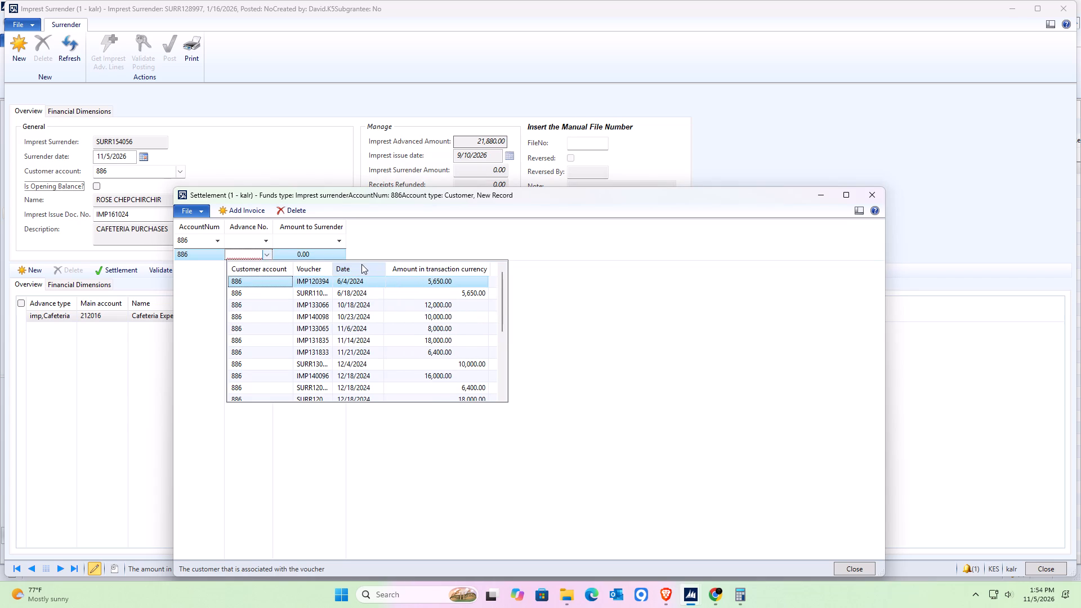
pyautogui.click(361, 264)
pyautogui.click(359, 267)
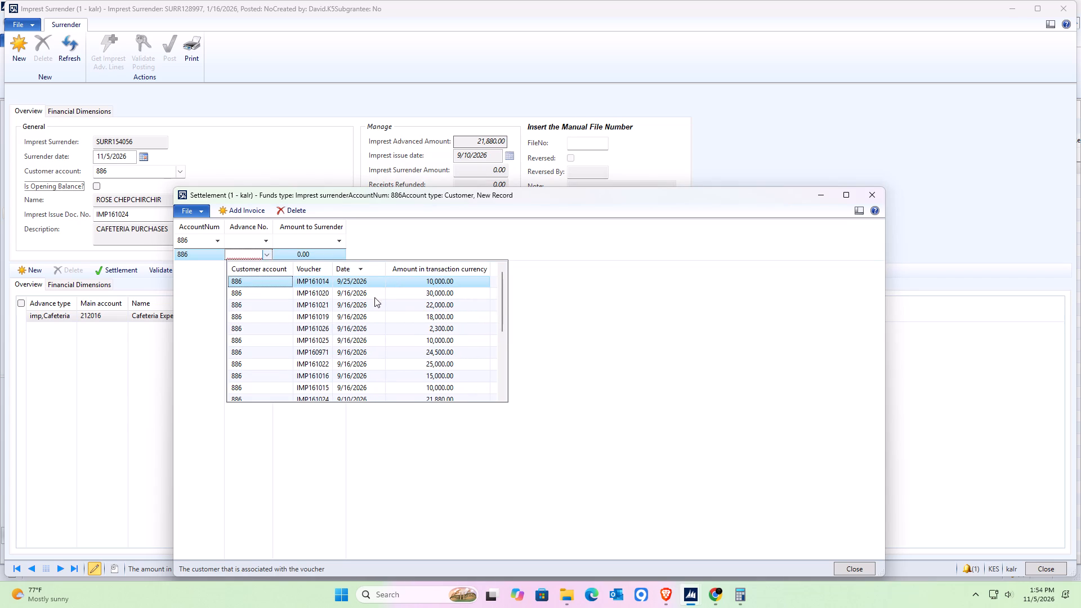
pyautogui.scroll(-1, 420, 356)
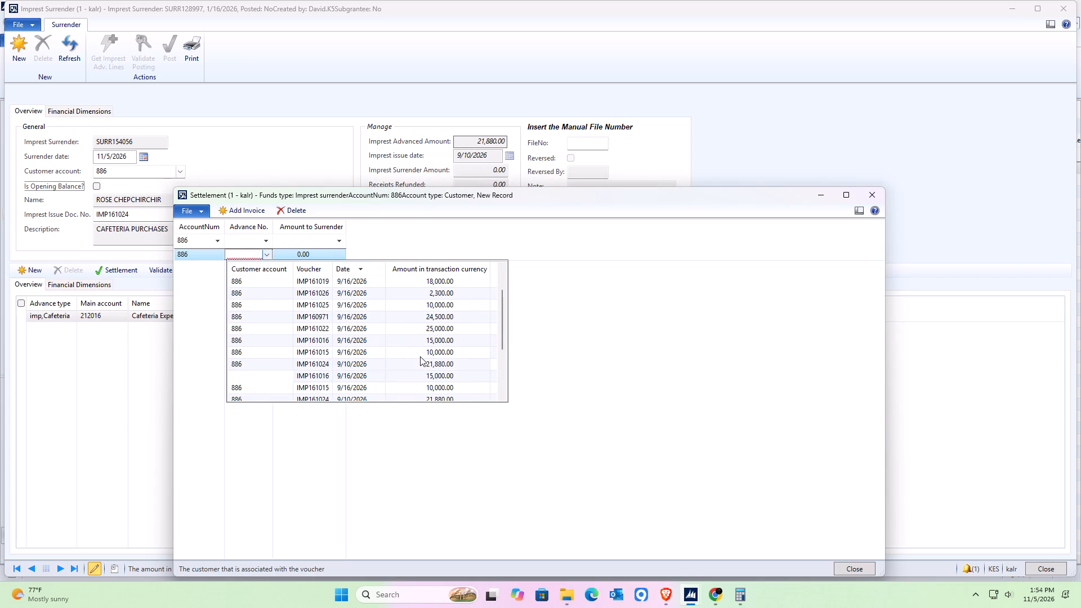
pyautogui.click(437, 365)
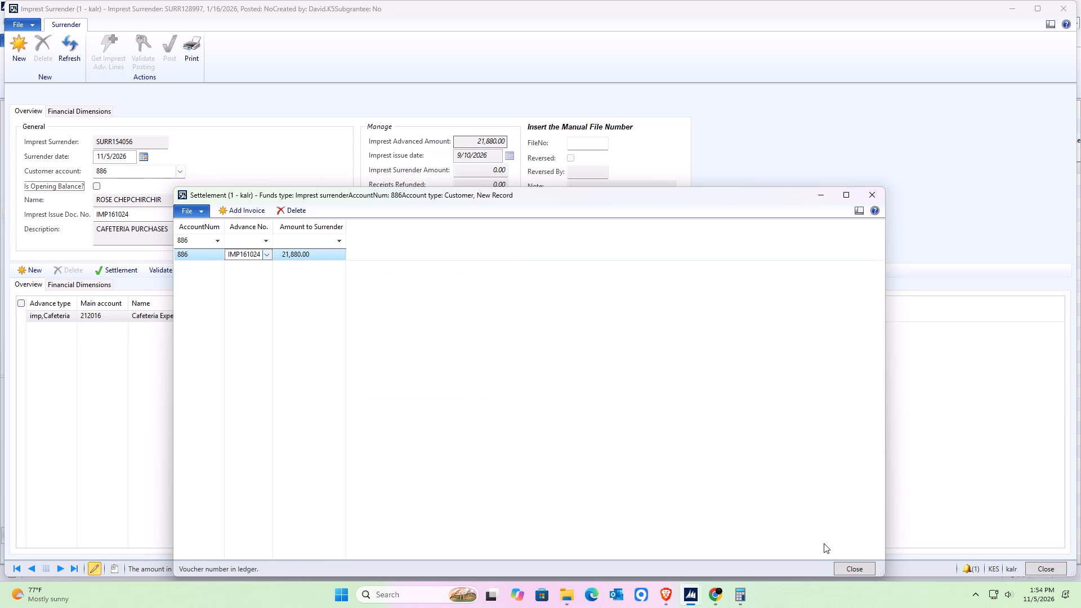
pyautogui.click(851, 570)
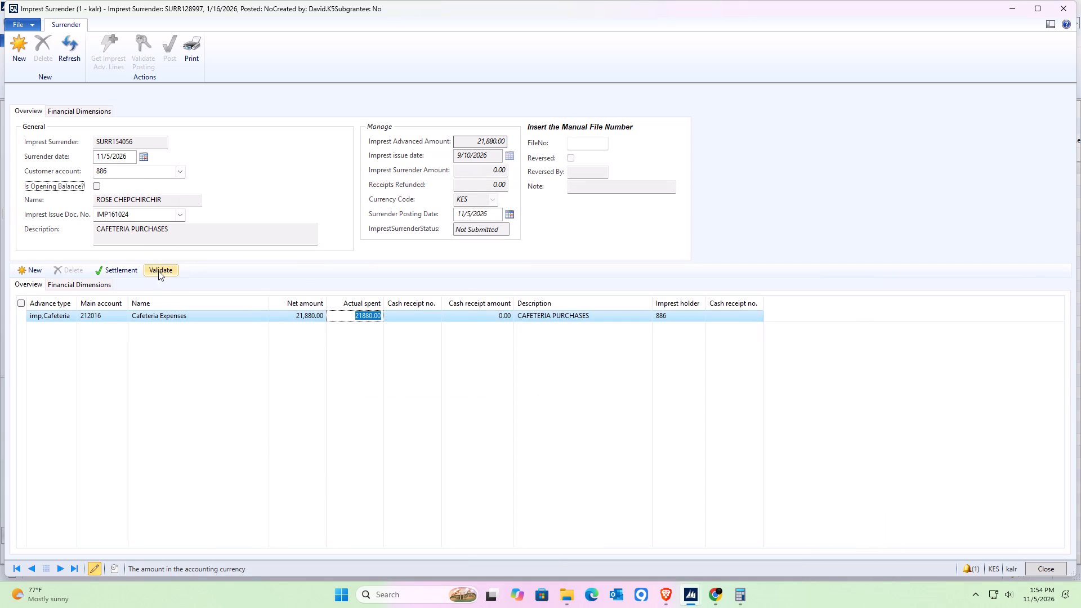
pyautogui.click(158, 269)
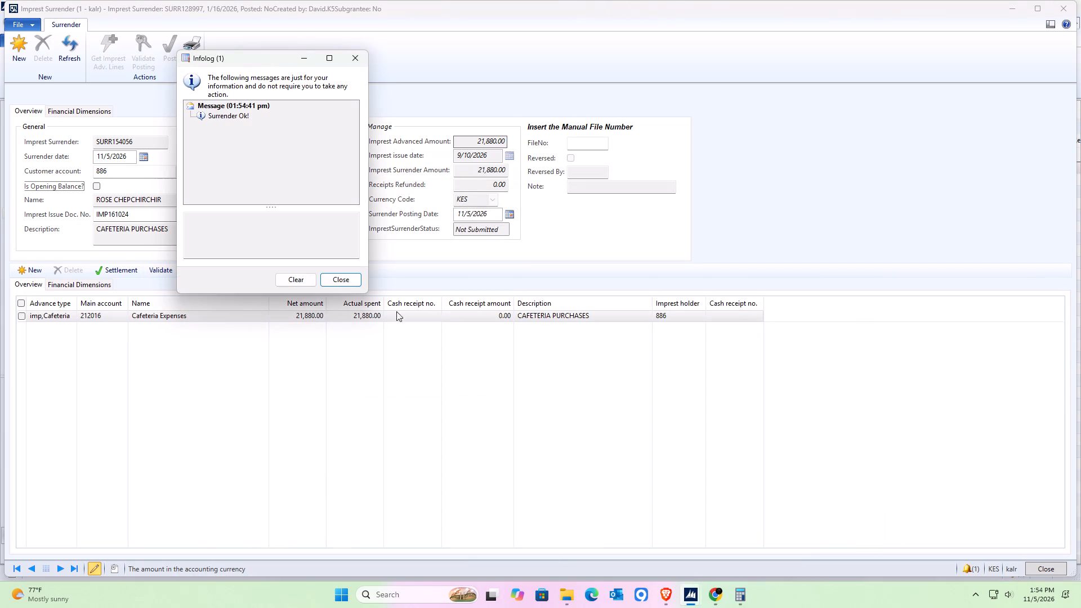
pyautogui.click(345, 284)
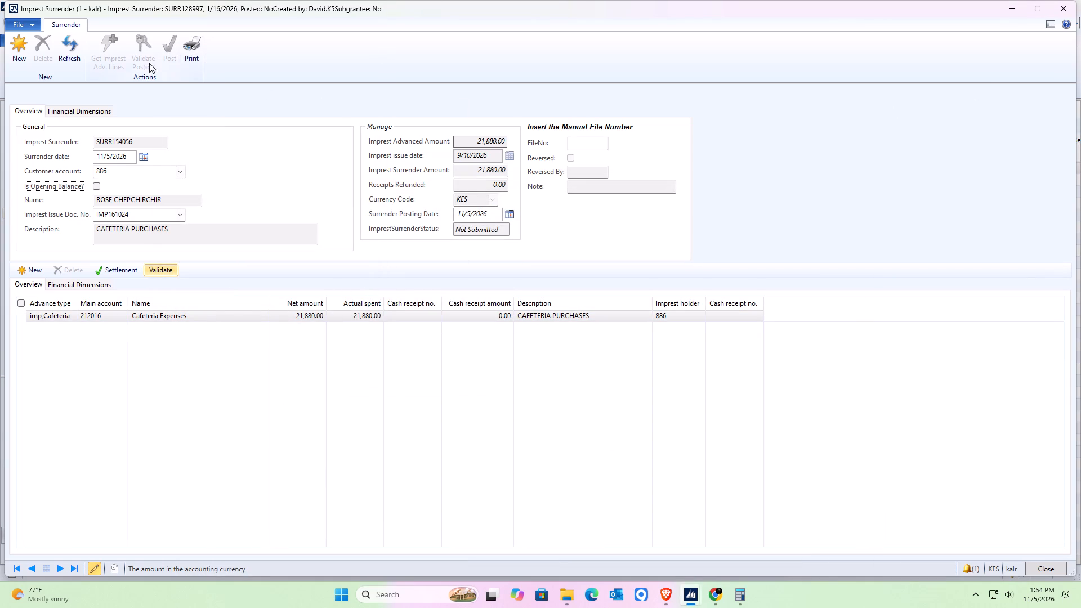
pyautogui.click(70, 53)
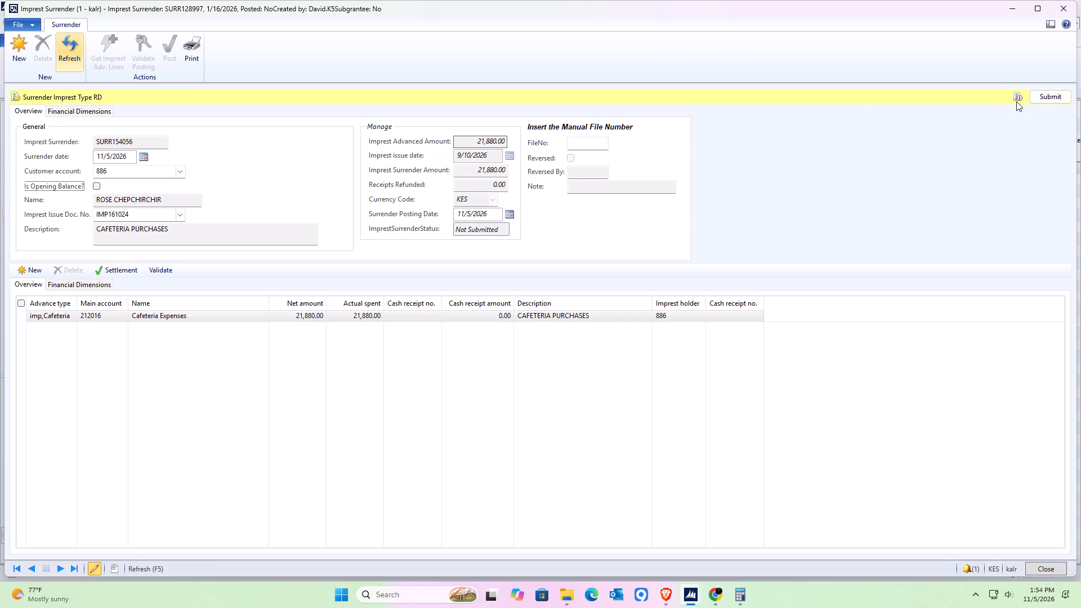
pyautogui.click(1041, 97)
pyautogui.click(563, 329)
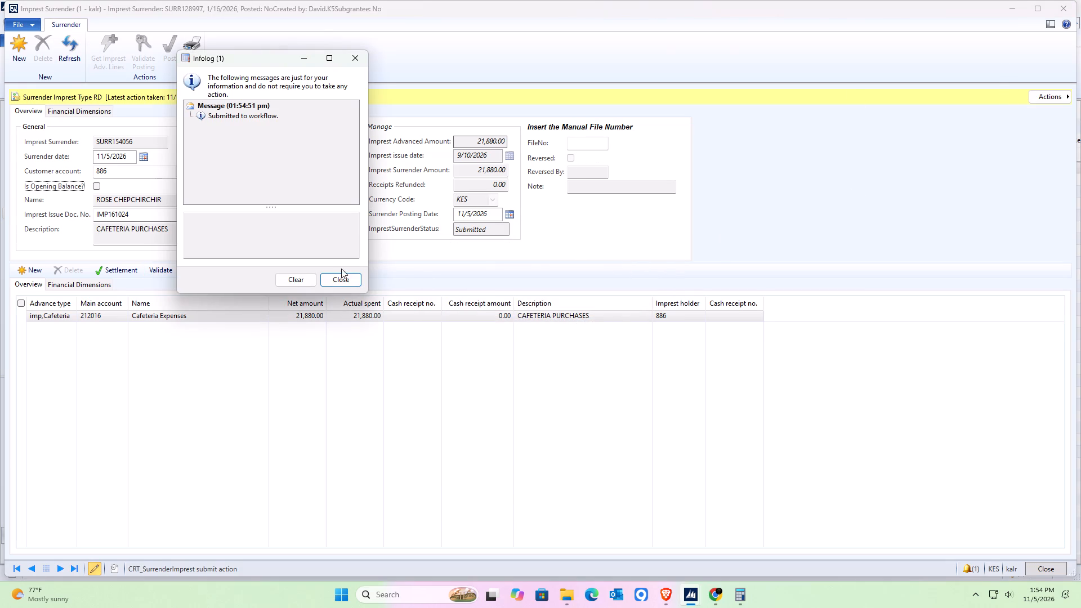
pyautogui.click(341, 269)
pyautogui.click(336, 278)
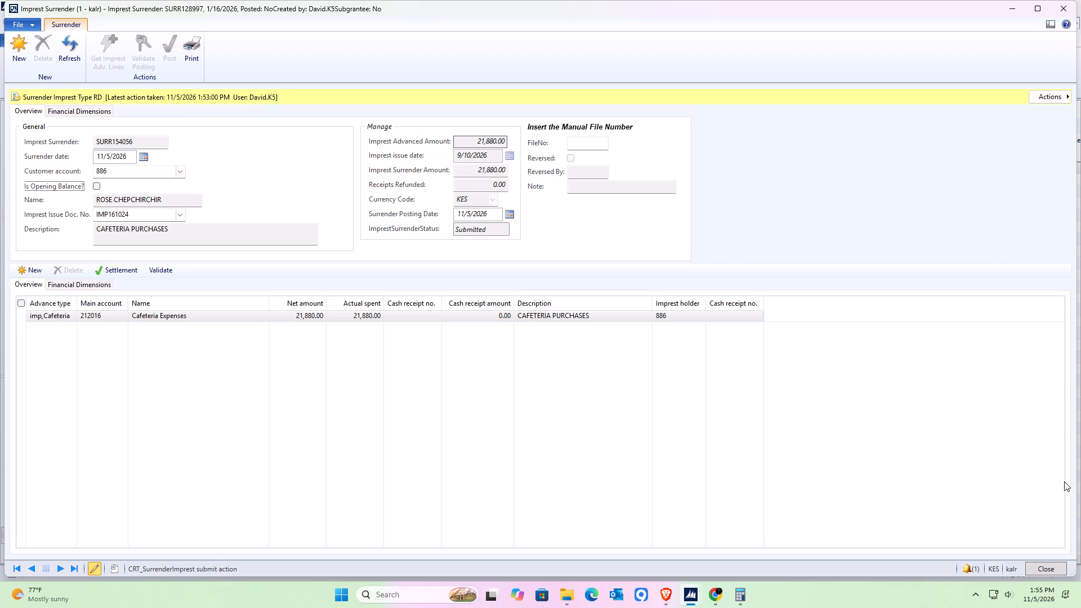
pyautogui.click(1037, 571)
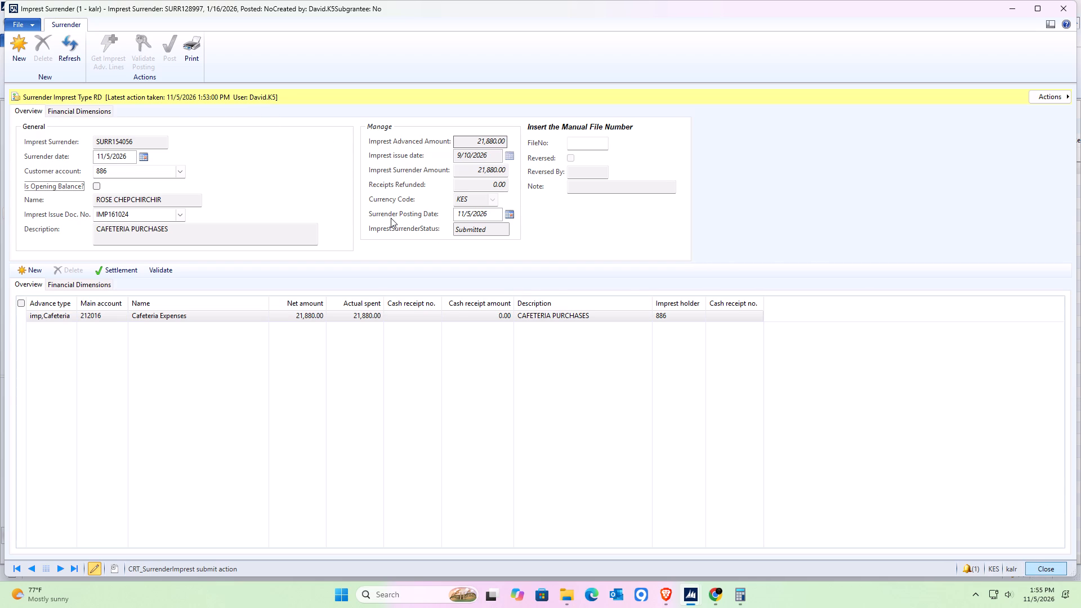
# Create a new imprest request from My Imprest Applications and set its date to 9/25/2026.
pyautogui.click(107, 21)
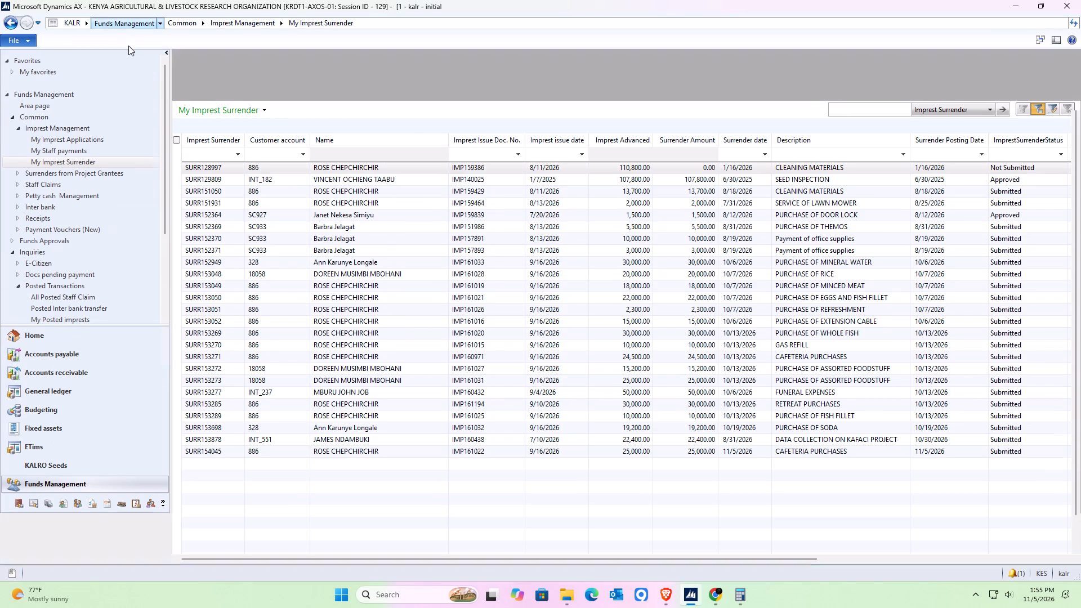
pyautogui.click(246, 92)
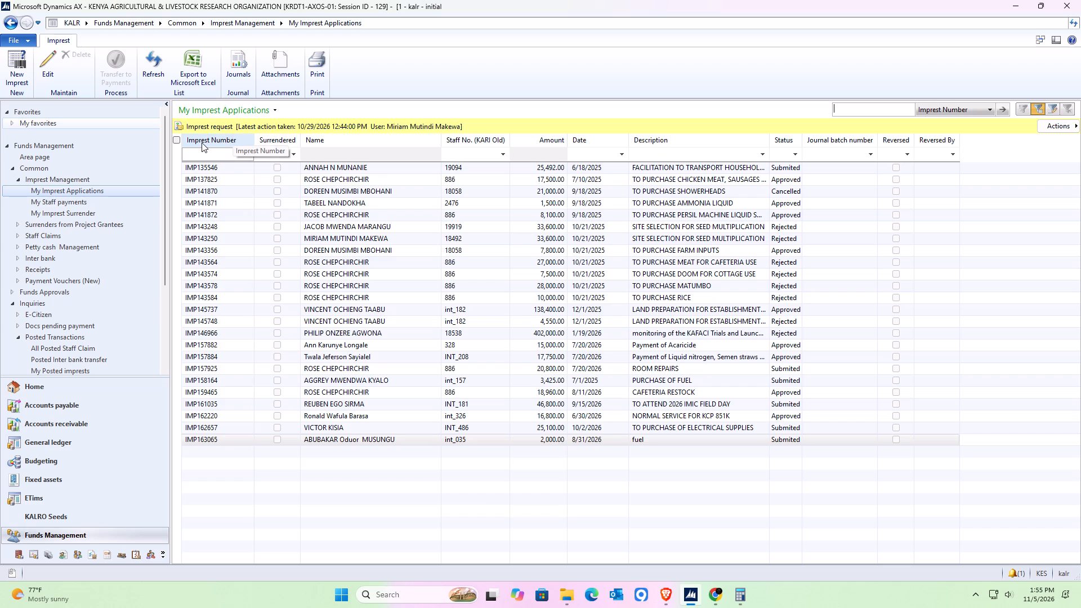
pyautogui.click(30, 71)
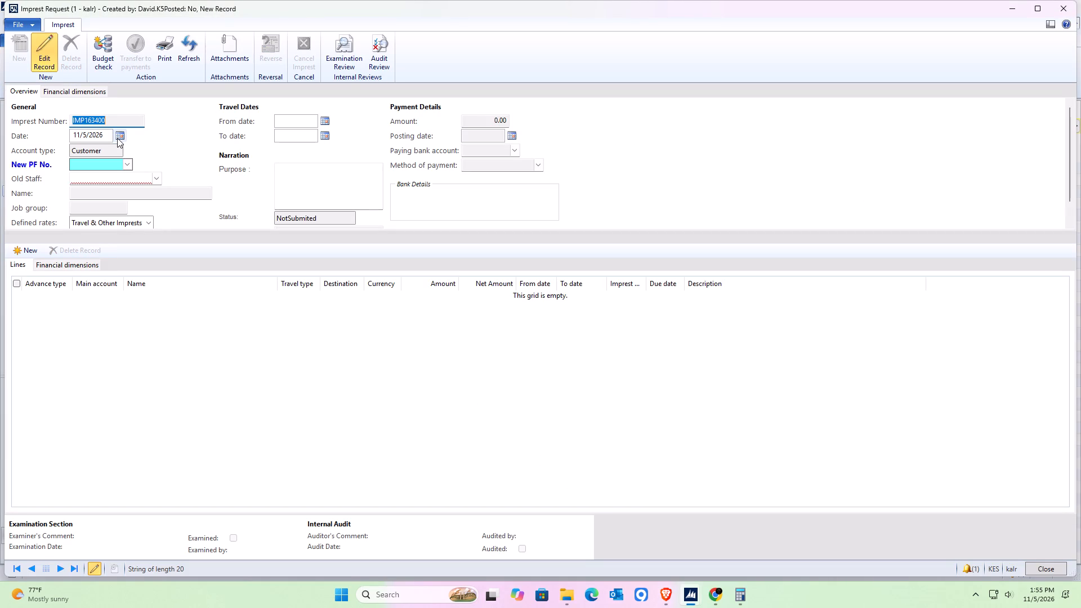
pyautogui.click(120, 138)
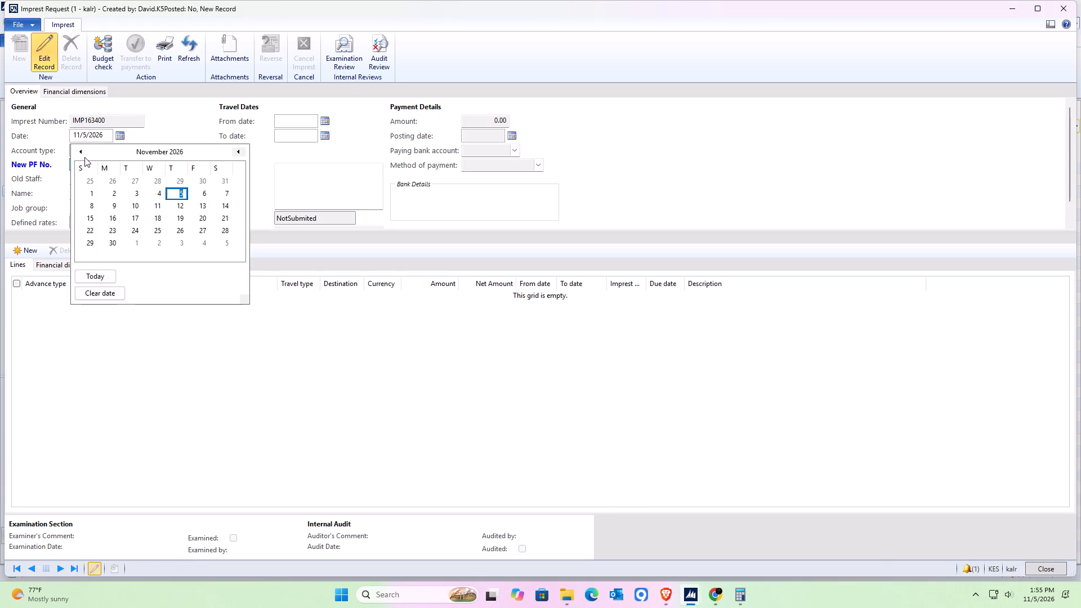
pyautogui.click(84, 157)
pyautogui.click(84, 152)
pyautogui.click(84, 152)
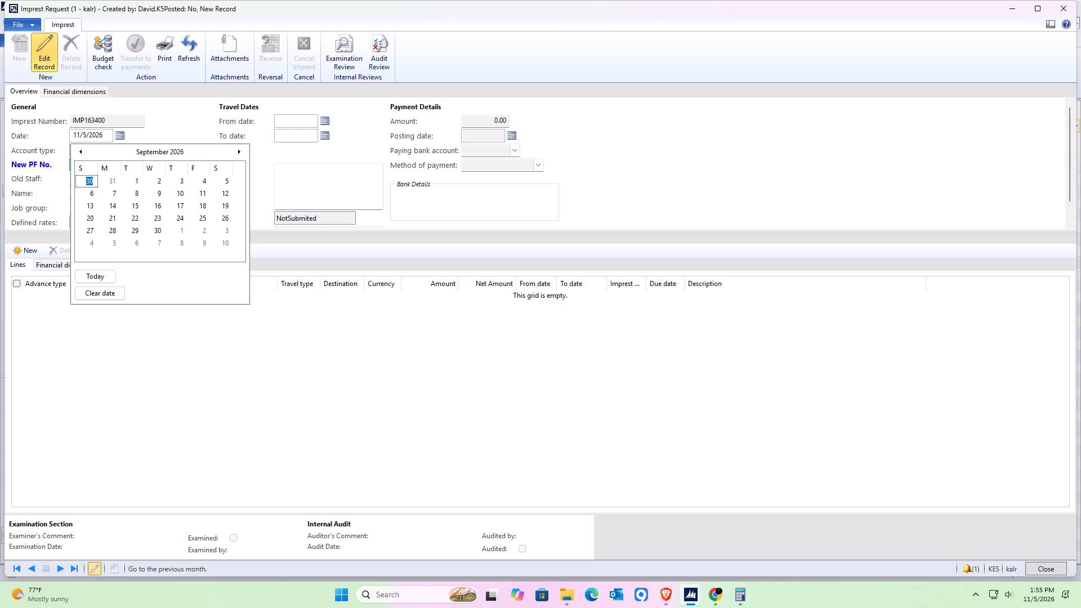
pyautogui.click(199, 218)
# Enter the same customer's staff number as the Old Staff value of the new imprest request.
pyautogui.click(106, 175)
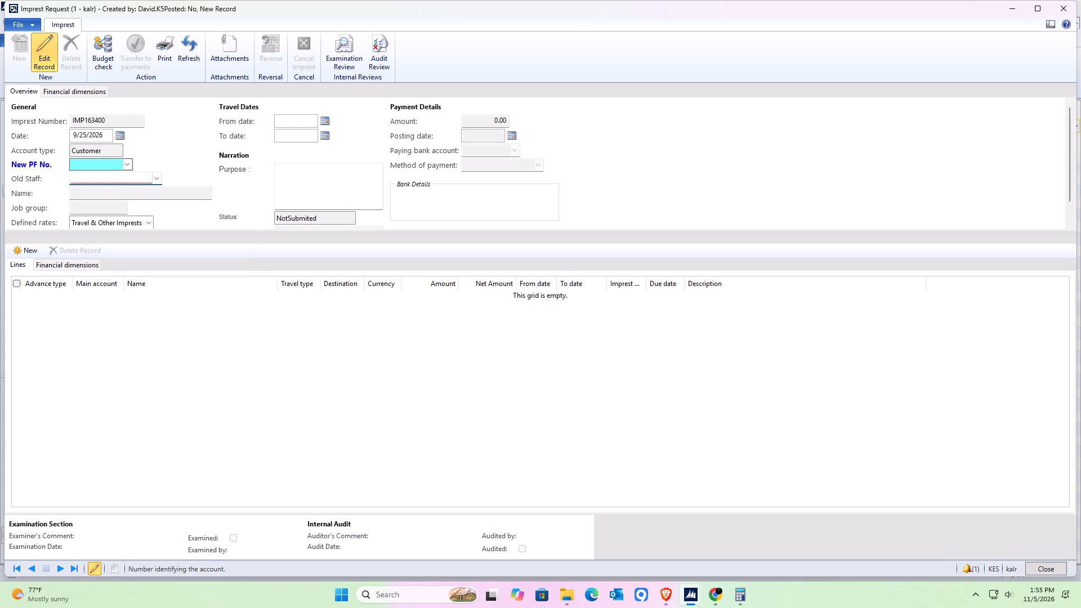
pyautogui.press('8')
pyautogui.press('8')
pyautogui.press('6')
pyautogui.press('Return')
# Set both the From date and To date of travel on the new imprest request to 9/21/2026.
pyautogui.click(318, 120)
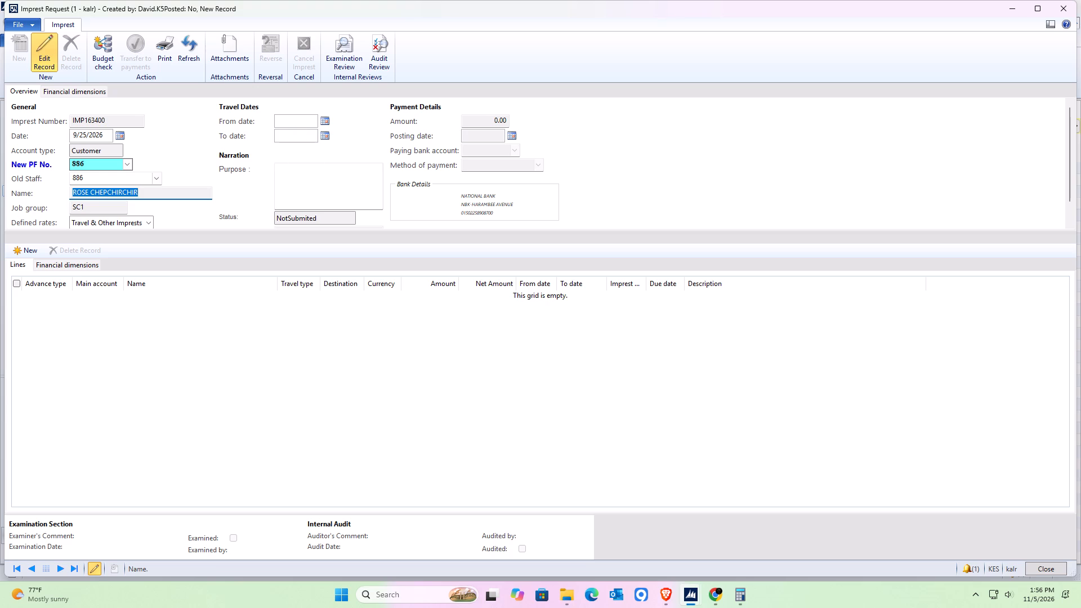
pyautogui.click(320, 124)
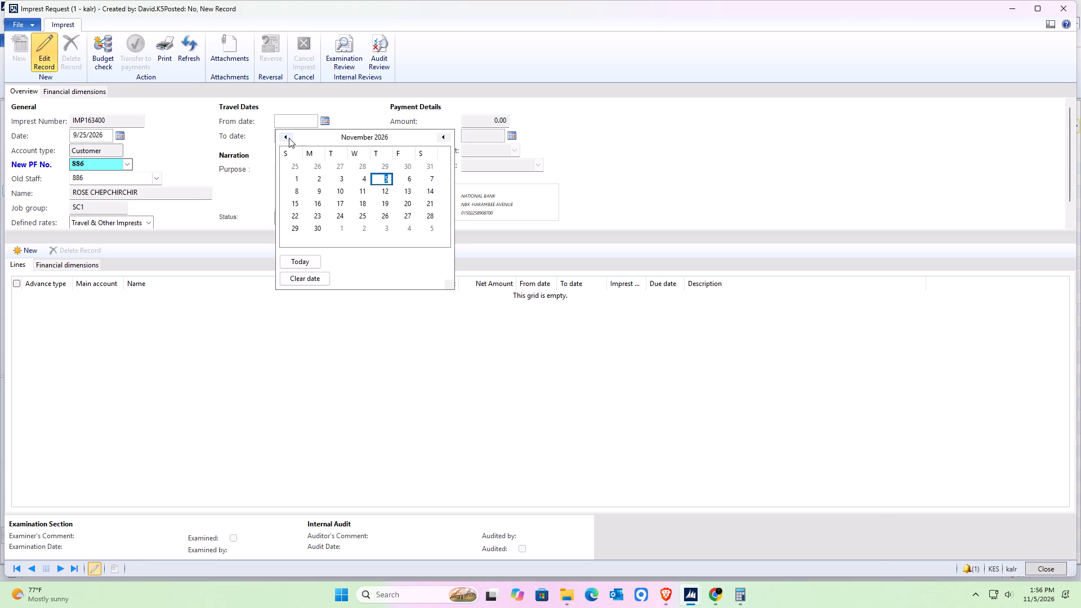
pyautogui.click(287, 138)
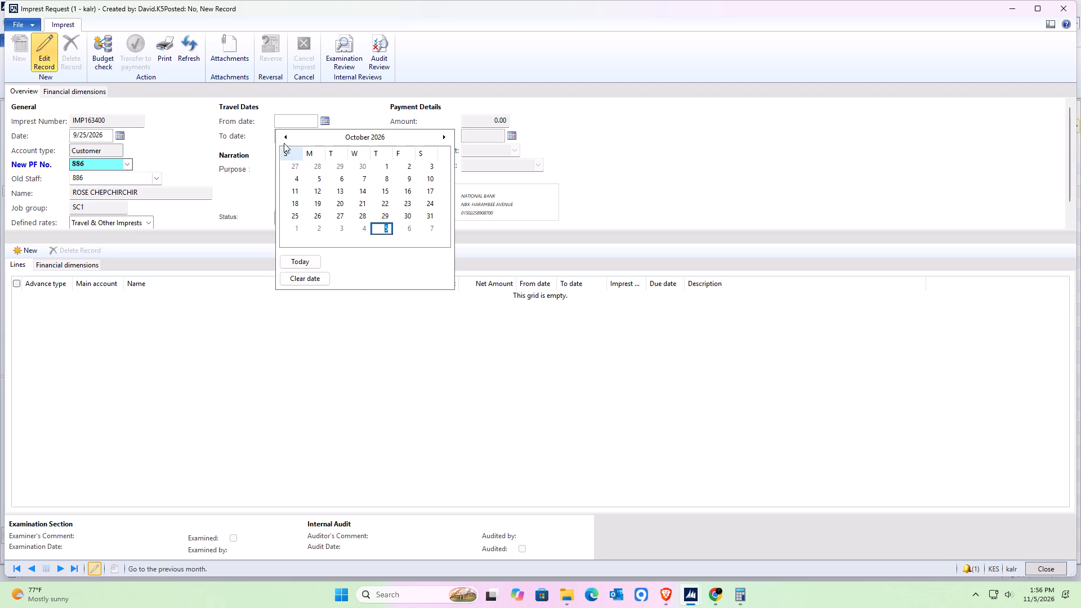
pyautogui.click(285, 141)
pyautogui.click(319, 207)
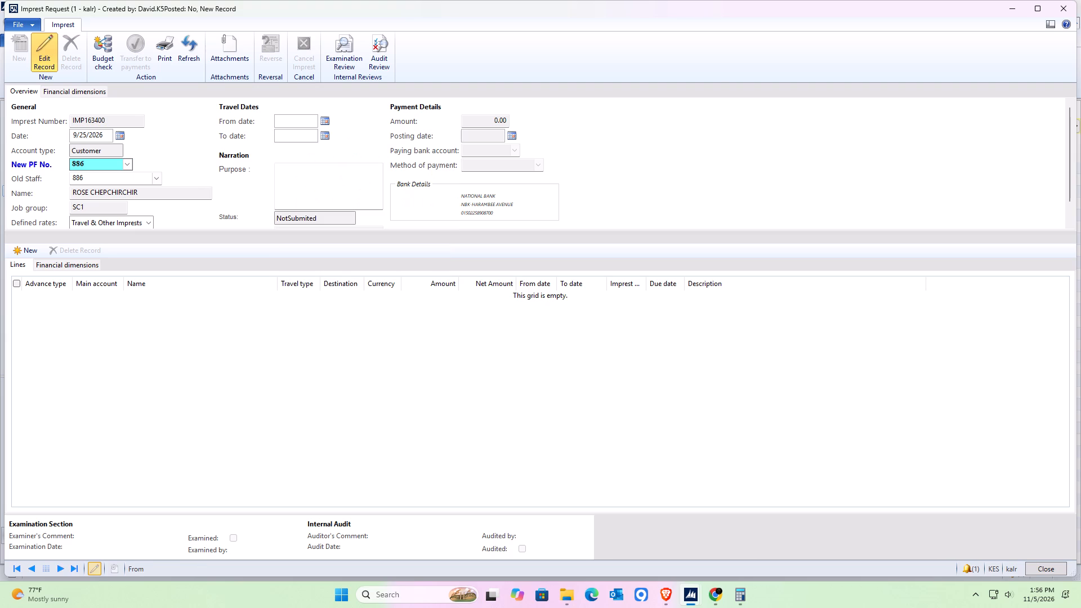
pyautogui.click(318, 137)
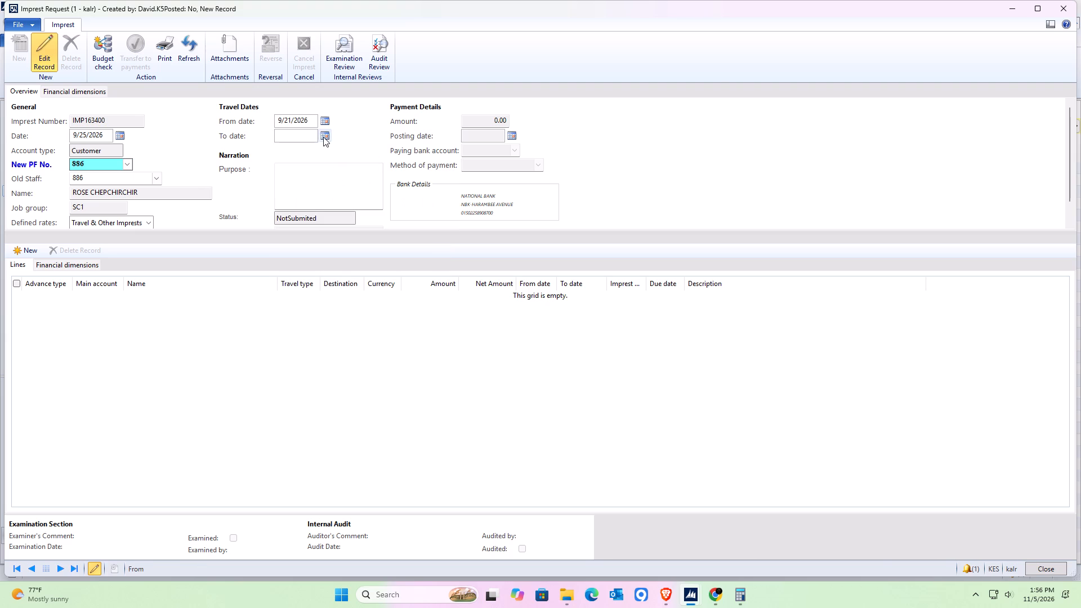
pyautogui.click(323, 137)
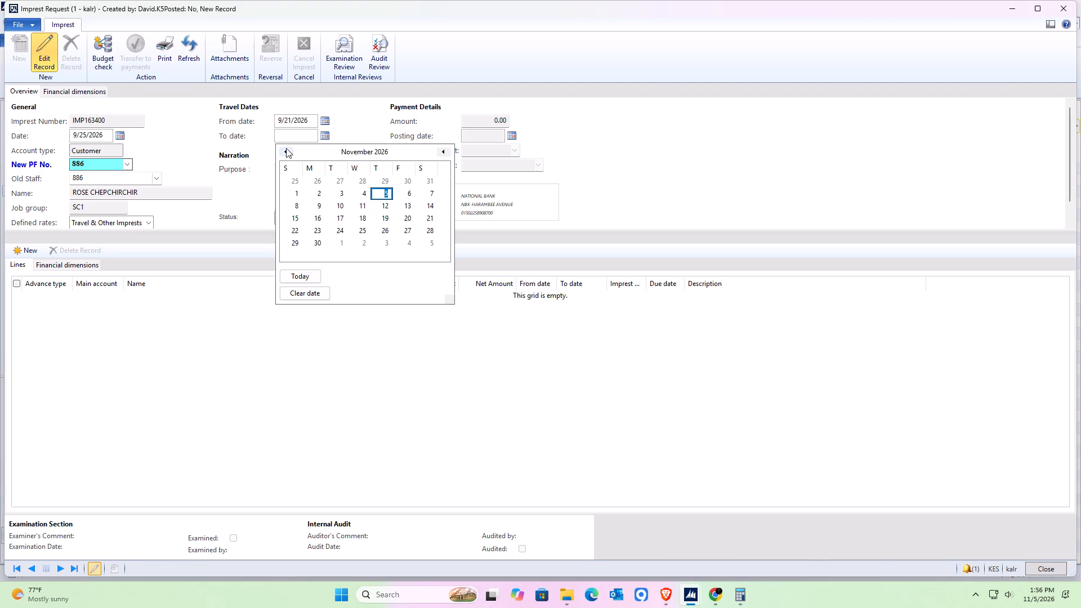
pyautogui.doubleClick(286, 148)
pyautogui.click(316, 216)
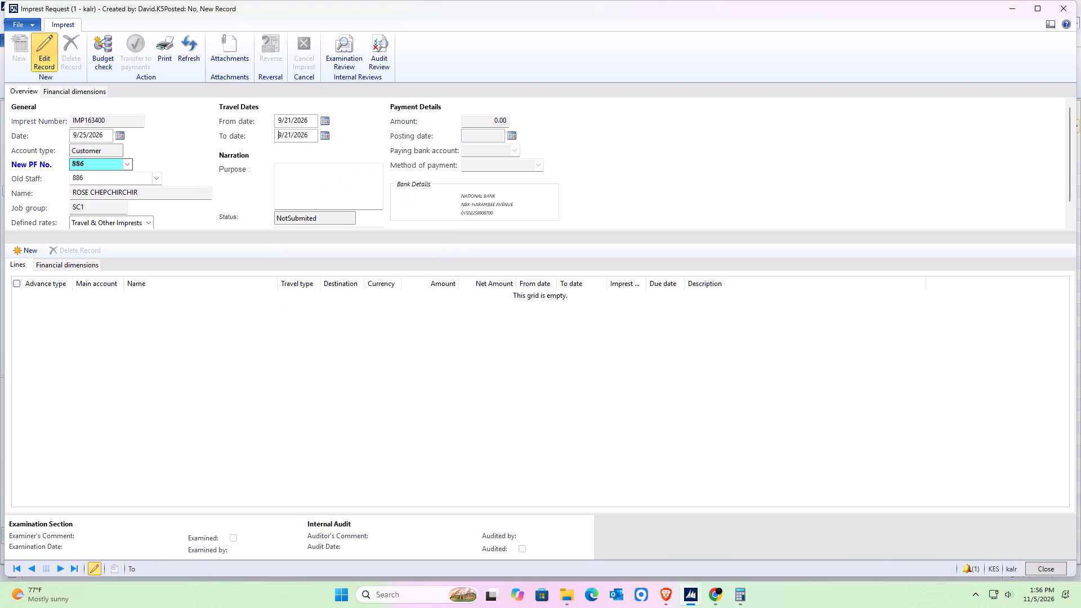
# Enter MATERIALS TO REPAIR COTTAGES as the purpose of the imprest request.
pyautogui.click(310, 188)
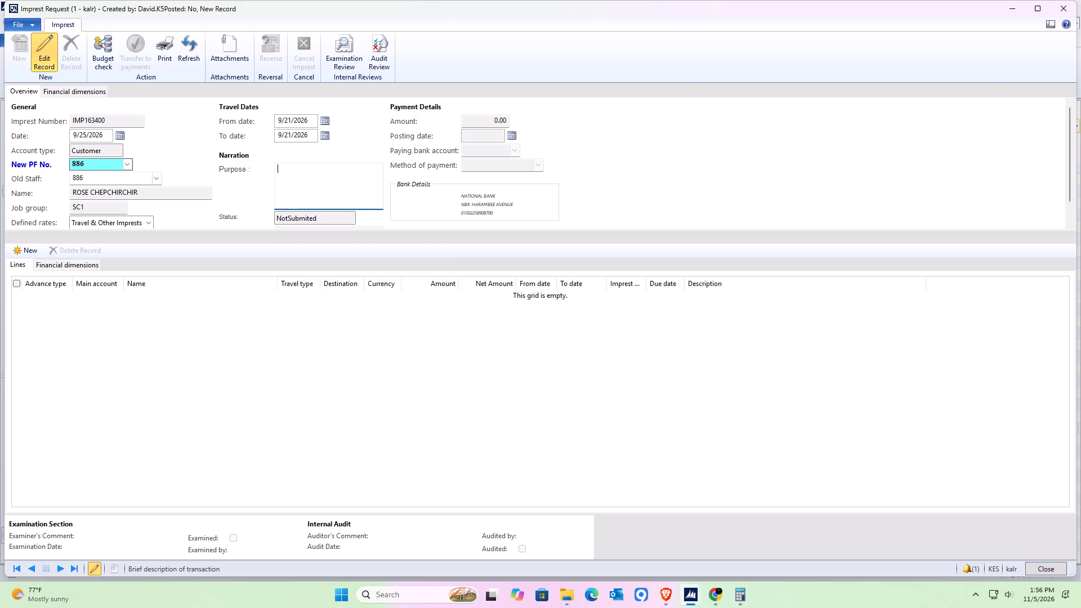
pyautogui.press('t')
pyautogui.press('BackSpace')
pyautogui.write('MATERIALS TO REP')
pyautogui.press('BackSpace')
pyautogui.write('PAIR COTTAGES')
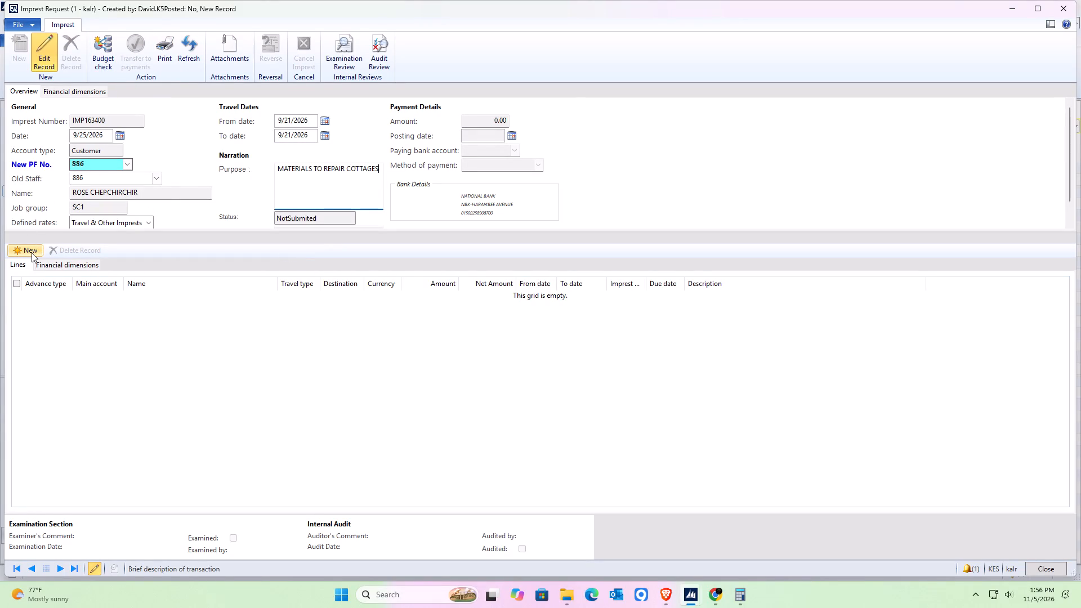
# In the request header's financial dimensions, set A_Thematic to CROPS, B_Institute to K02 and C_Center to 10 (KALRO FCRI Muguga).
pyautogui.click(91, 92)
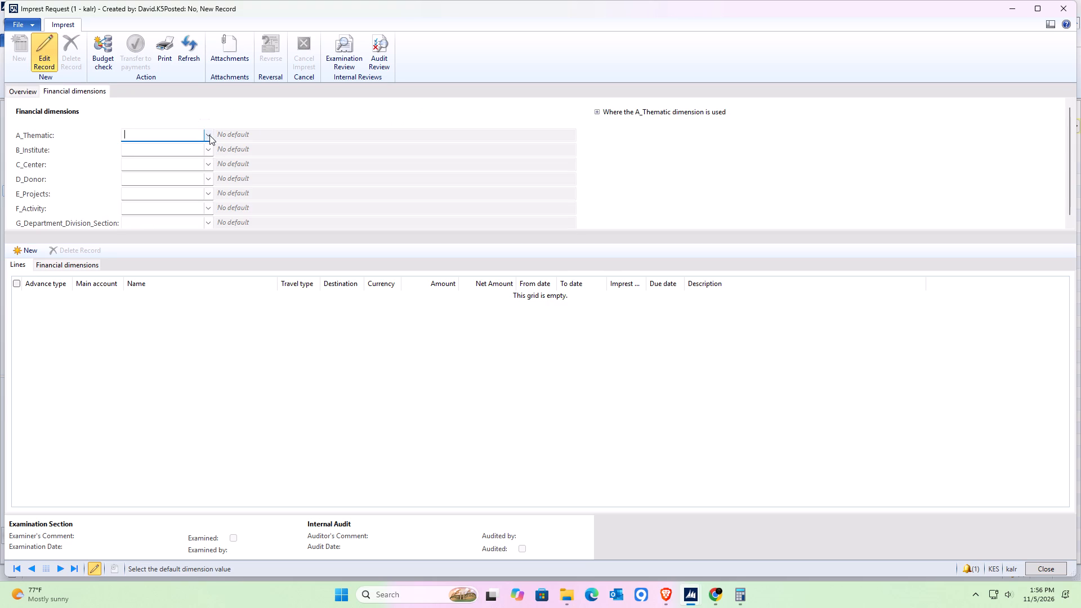
pyautogui.click(209, 135)
pyautogui.click(227, 195)
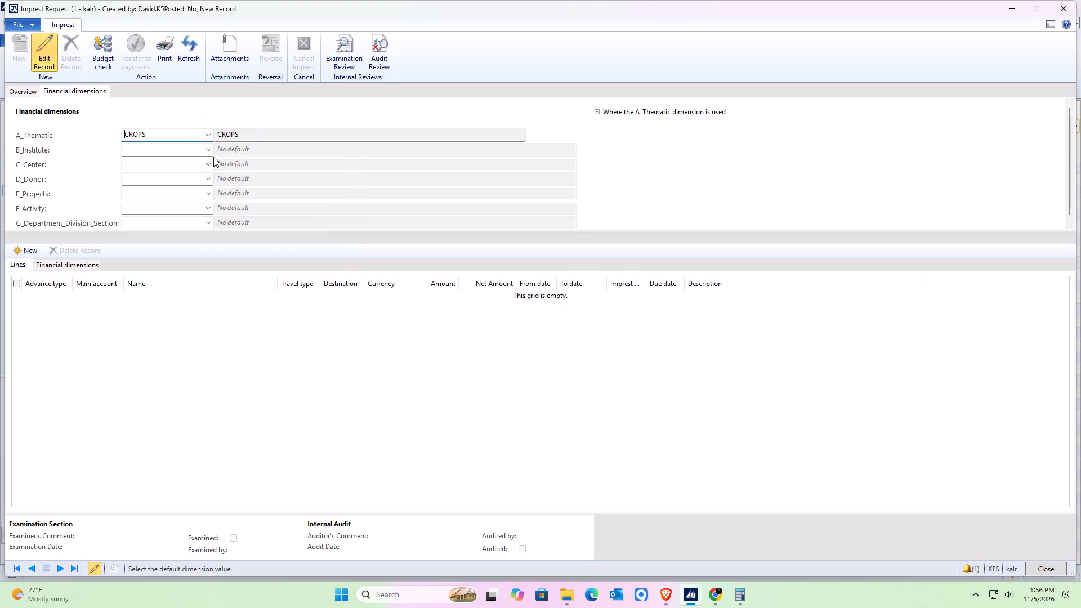
pyautogui.click(206, 150)
pyautogui.click(227, 201)
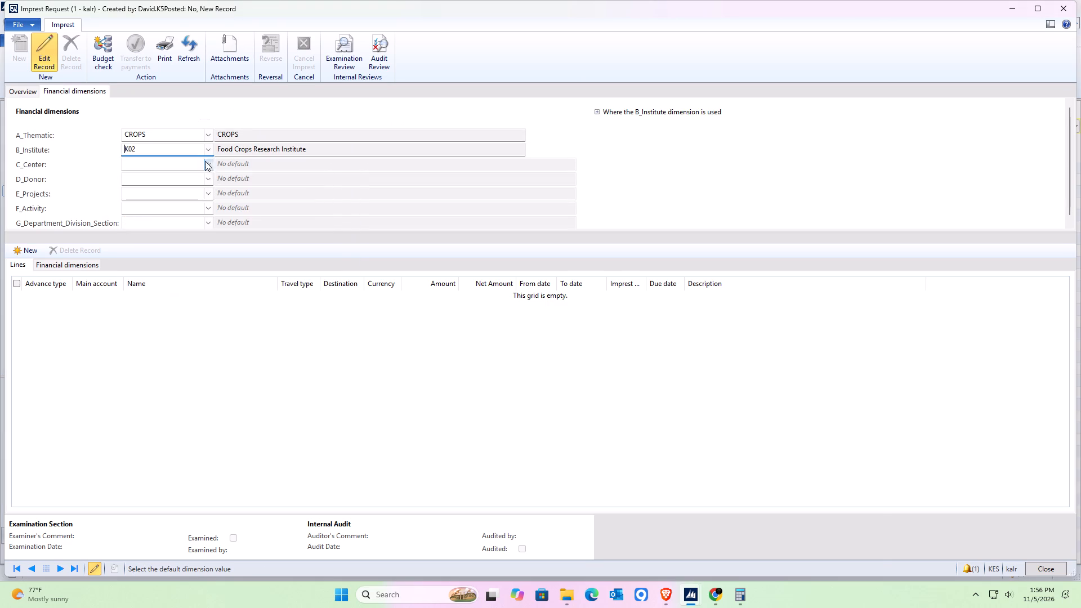
pyautogui.click(205, 161)
pyautogui.scroll(-2, 165, 289)
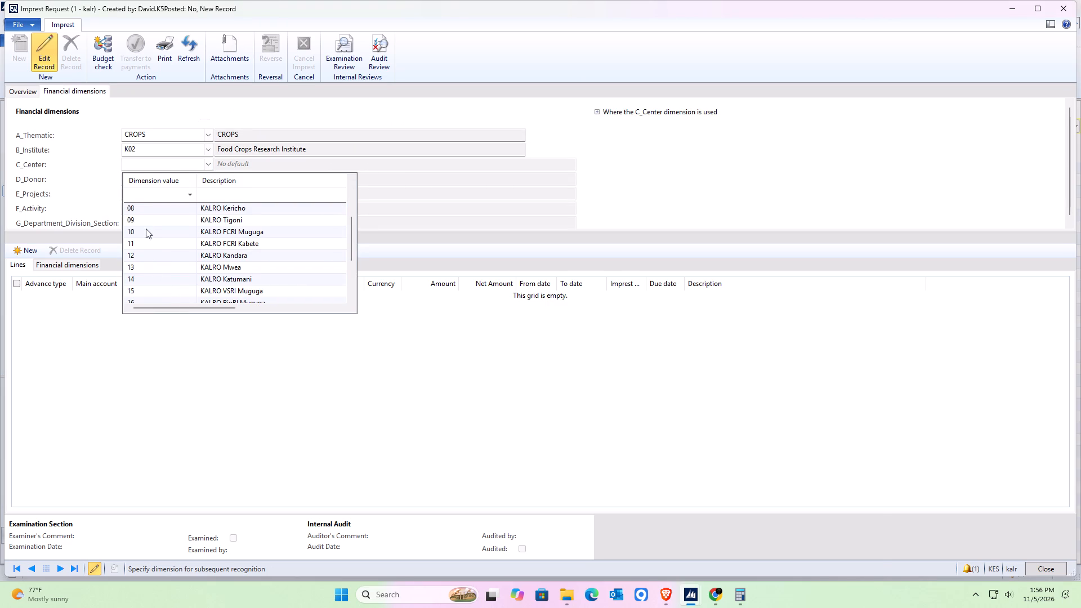
pyautogui.click(145, 233)
# Set the header dimensions D_Donor to DNR0005, E_Projects to PRJ0062, F_Activity to ACT0001 and G_Department_Division_Section to F0000002.
pyautogui.click(209, 180)
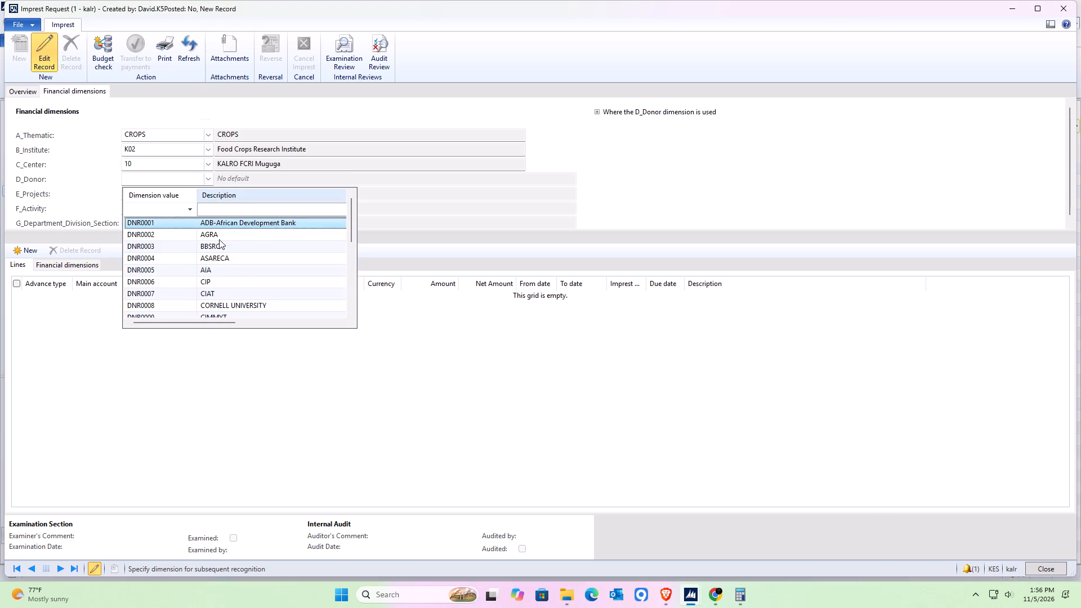
pyautogui.click(221, 265)
pyautogui.click(205, 195)
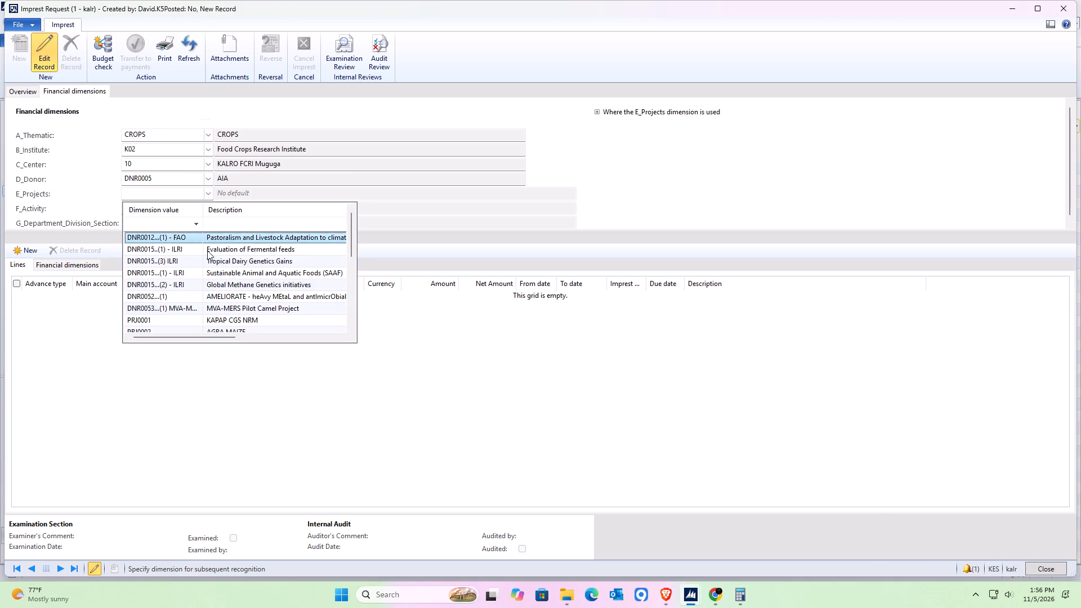
pyautogui.scroll(-18, 227, 274)
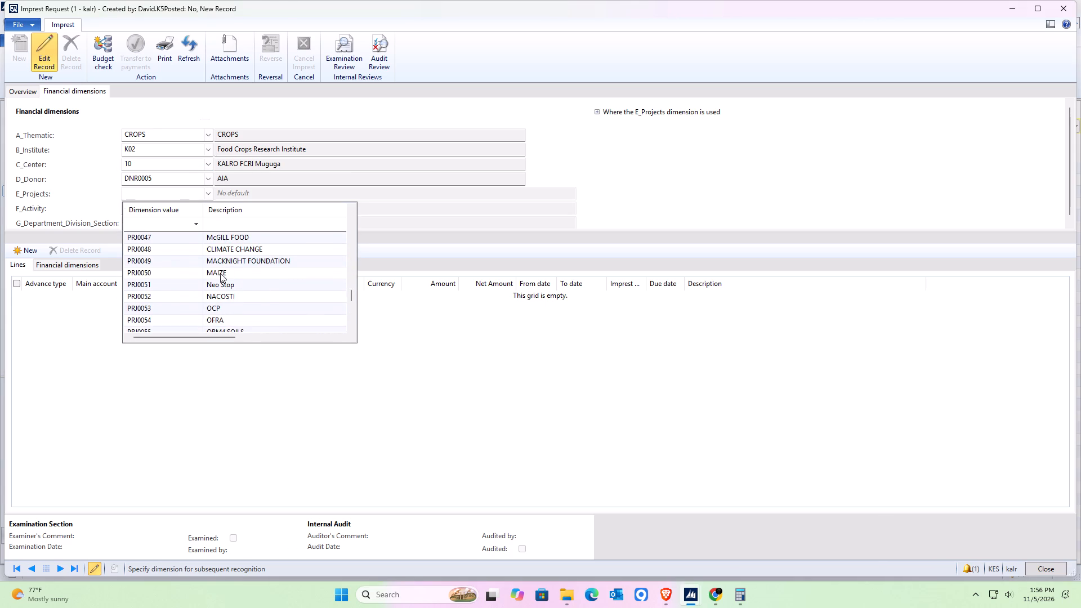
pyautogui.scroll(-4, 215, 278)
pyautogui.click(162, 271)
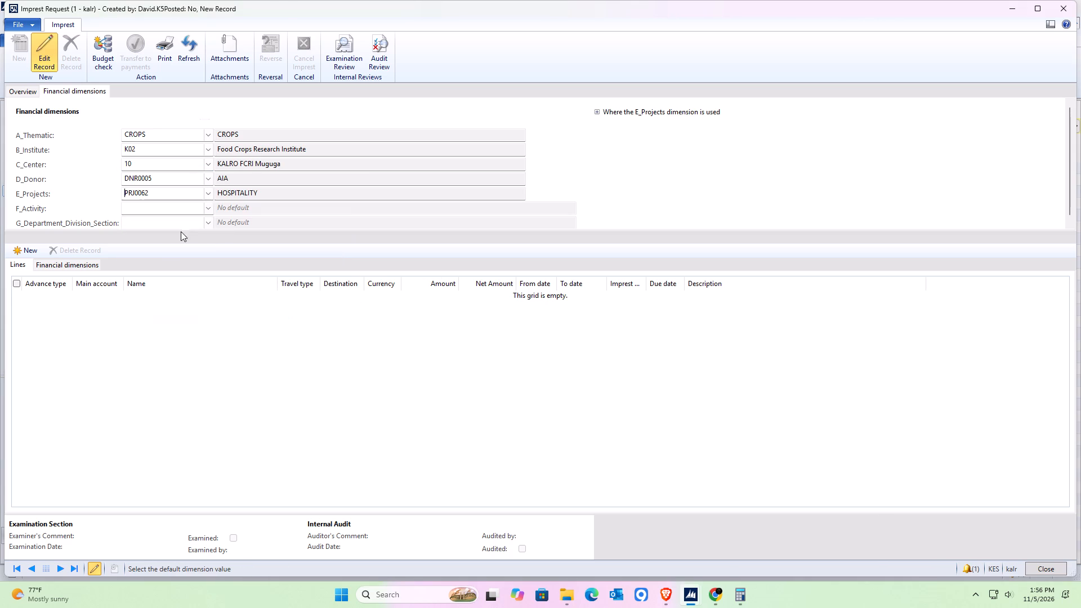
pyautogui.click(208, 208)
pyautogui.click(220, 254)
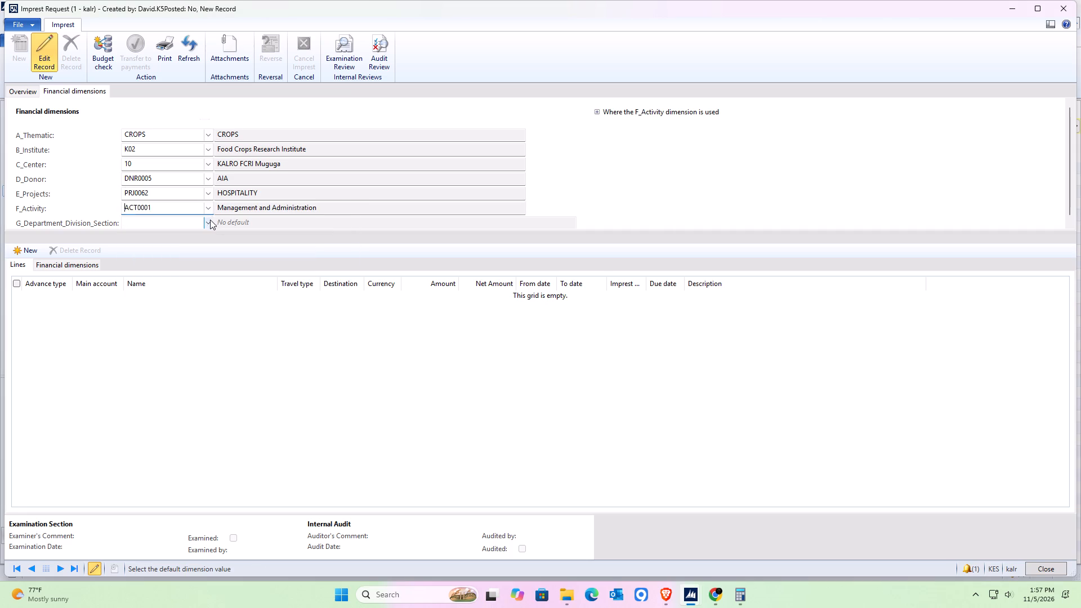
pyautogui.click(208, 218)
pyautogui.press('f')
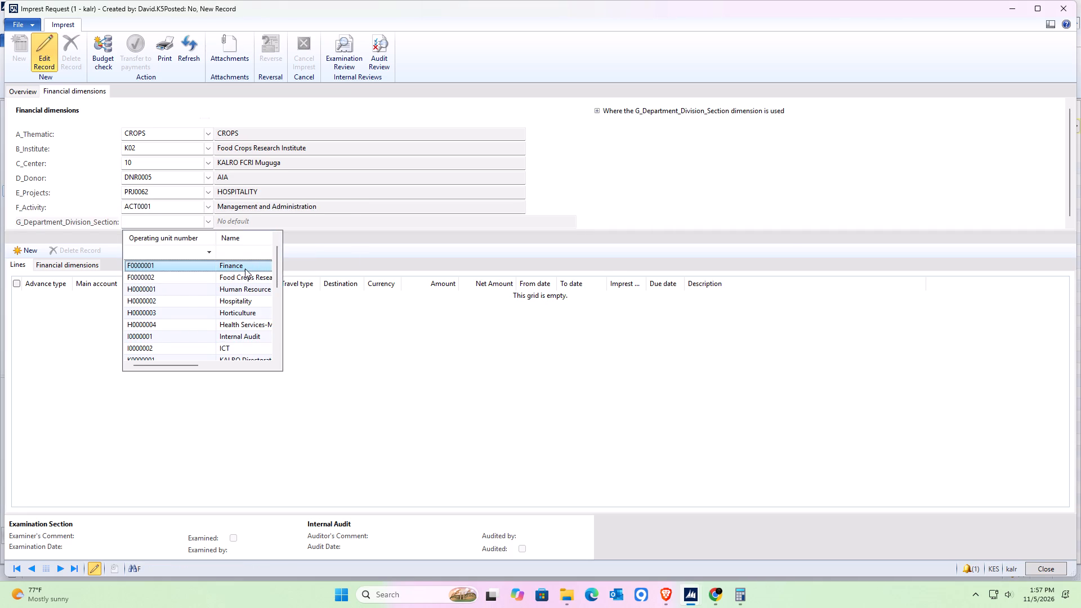
pyautogui.click(238, 278)
# Add a line to the imprest request with advance type imp,Cafeteria (Cafeteria Expenses) and currency KES.
pyautogui.click(32, 254)
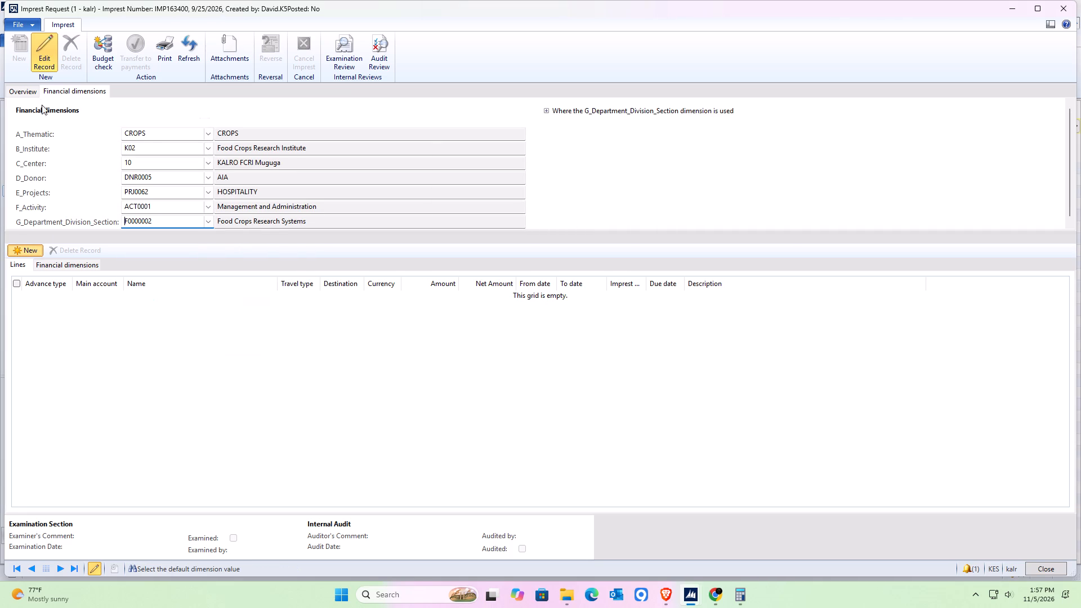
pyautogui.click(22, 91)
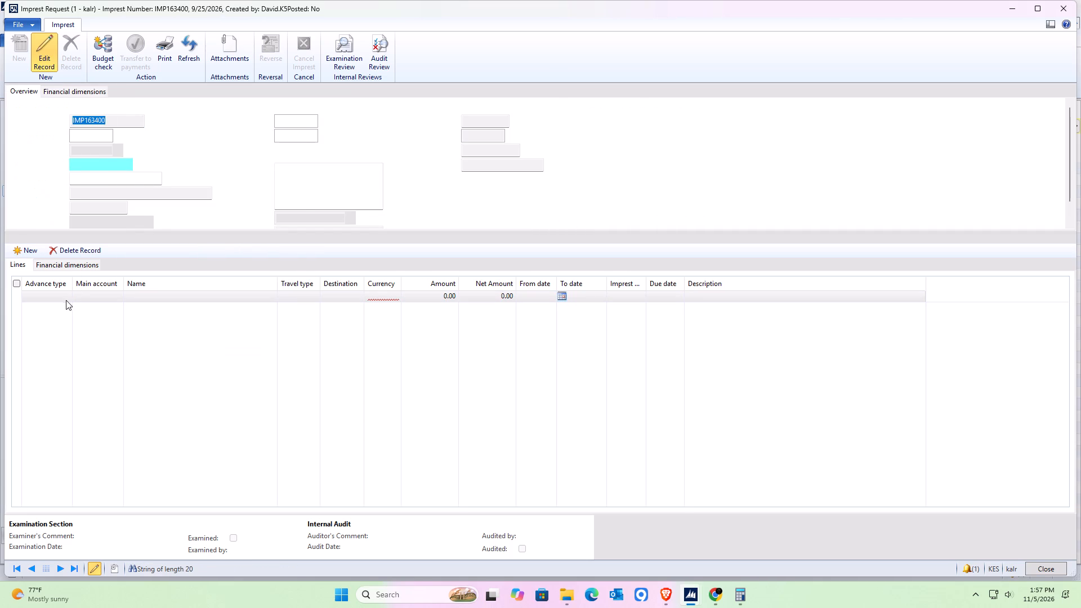
pyautogui.click(56, 298)
pyautogui.click(65, 296)
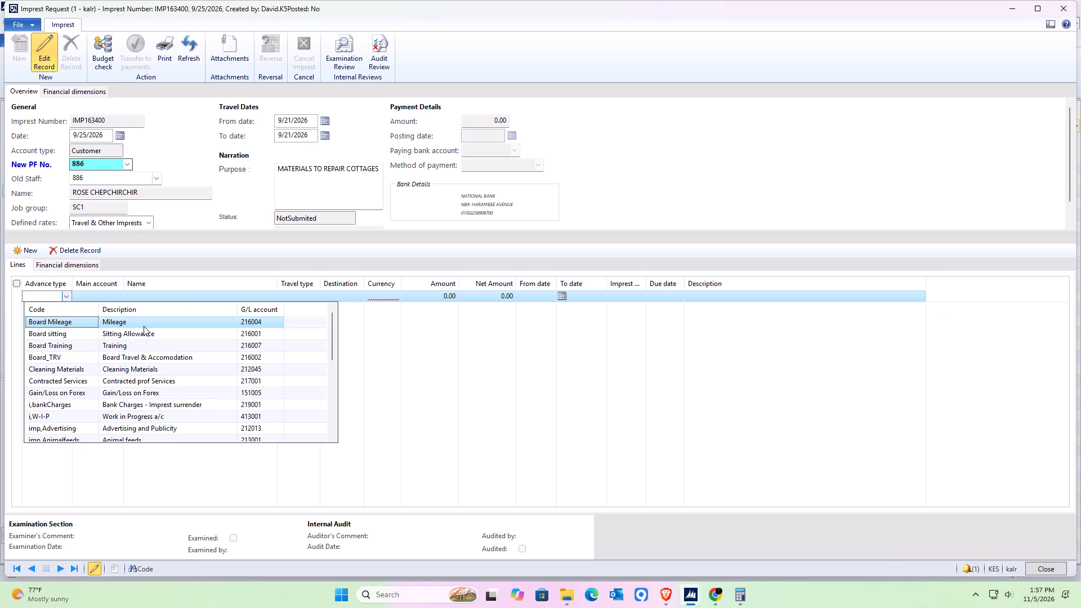
pyautogui.click(161, 315)
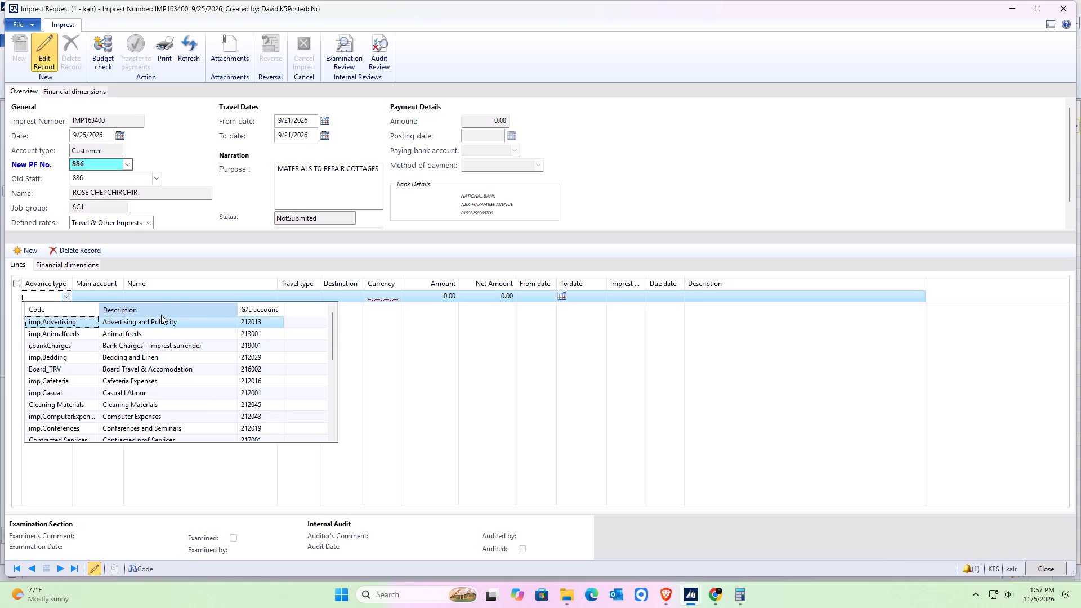
pyautogui.click(158, 381)
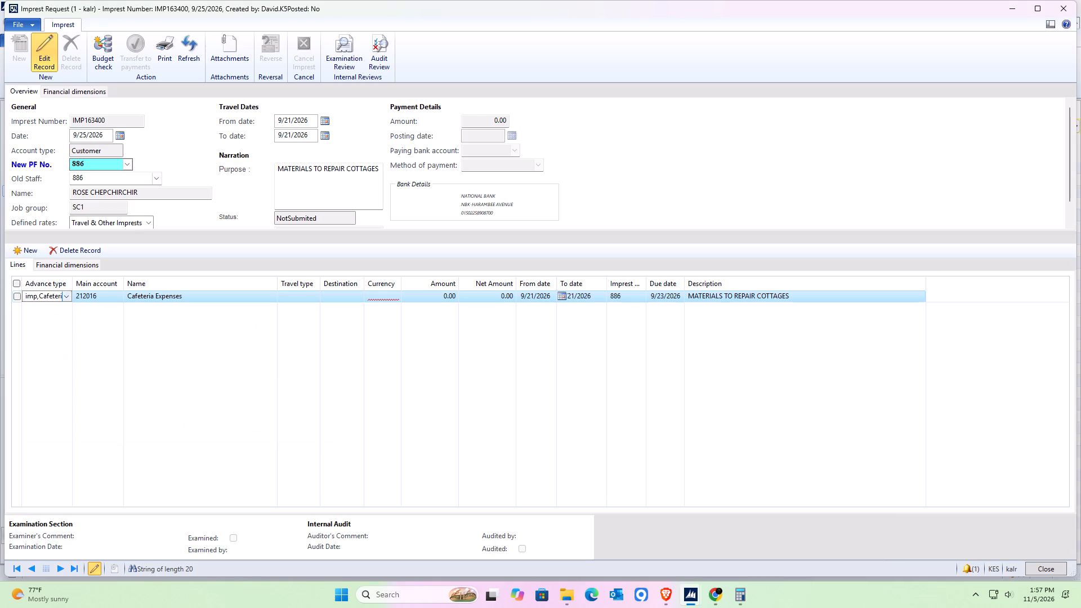
pyautogui.click(390, 296)
pyautogui.click(393, 294)
pyautogui.click(384, 343)
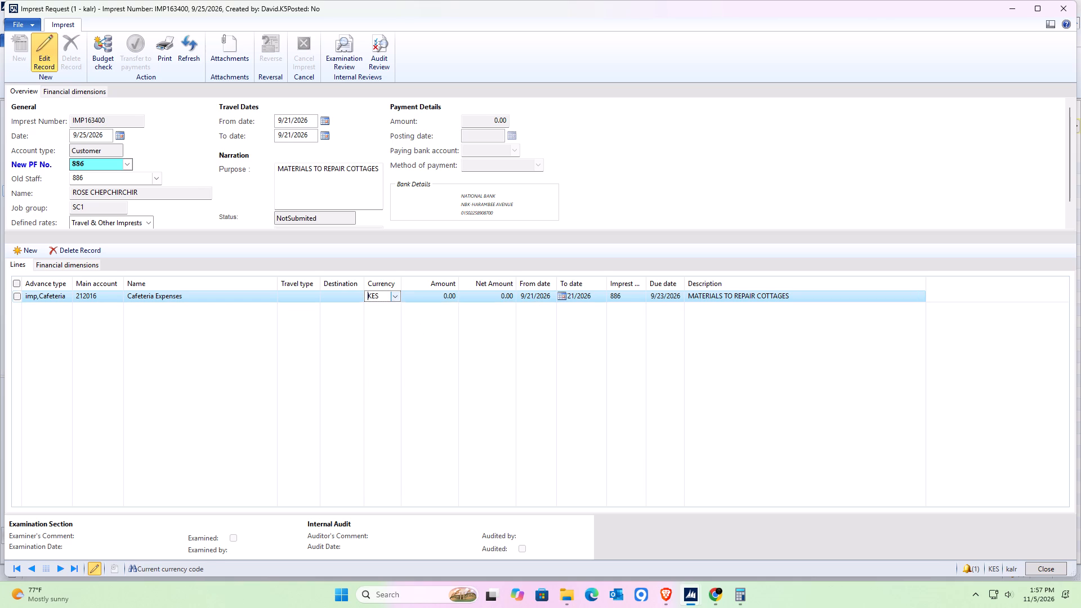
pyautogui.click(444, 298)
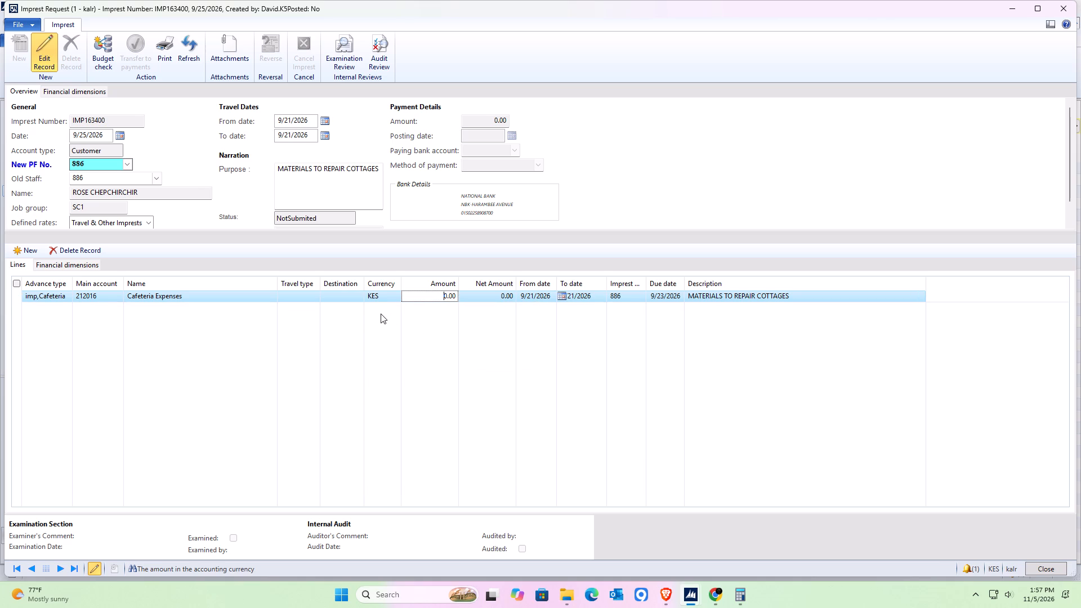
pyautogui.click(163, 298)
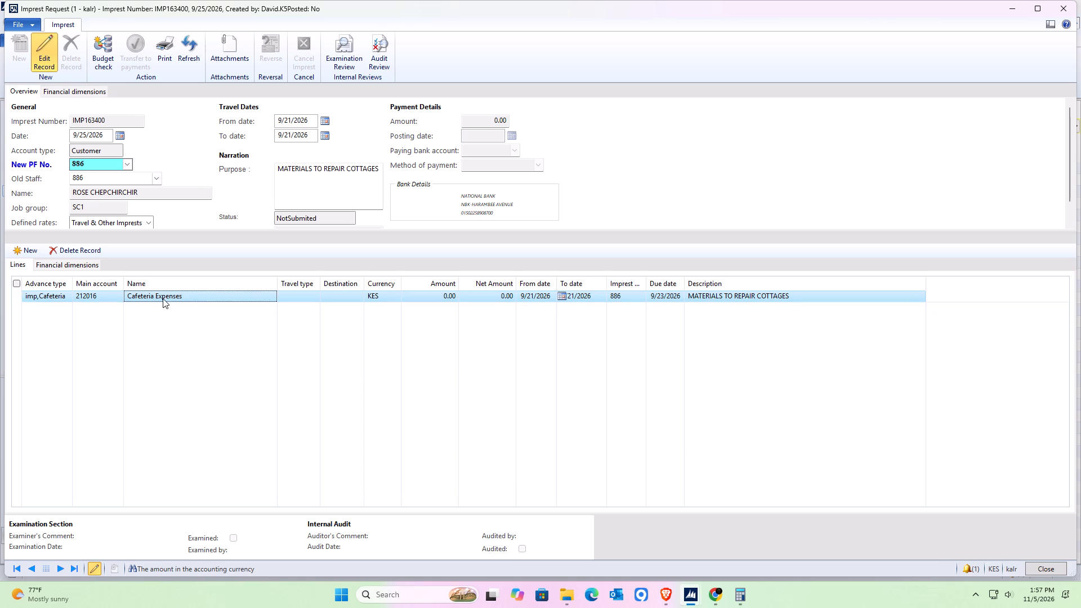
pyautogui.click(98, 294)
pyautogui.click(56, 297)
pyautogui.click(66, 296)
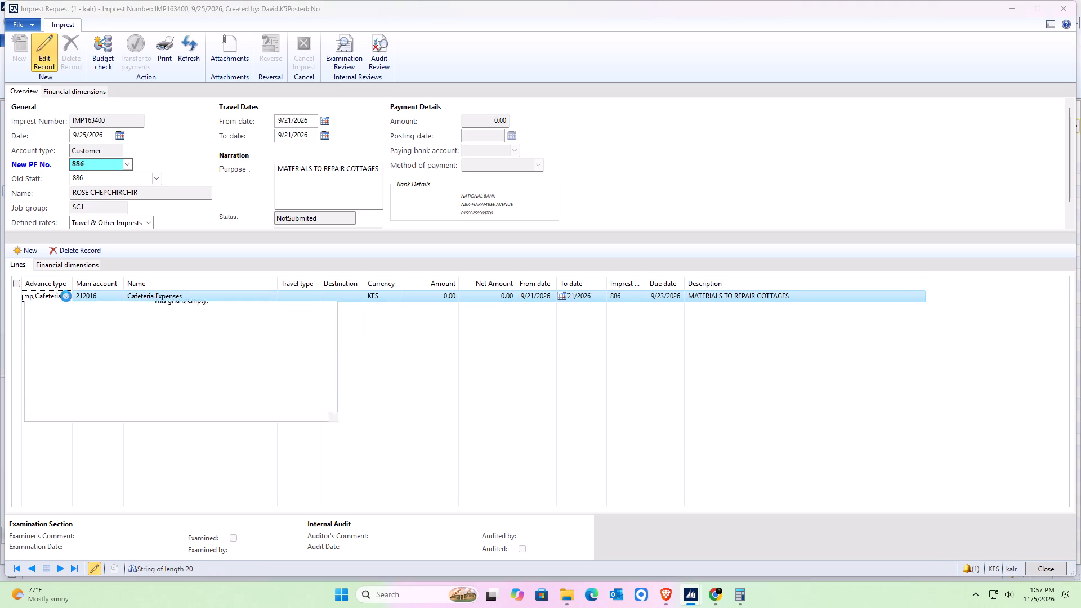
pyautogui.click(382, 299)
# Set the amount of the Cafeteria Expenses line to 9820.
pyautogui.click(431, 294)
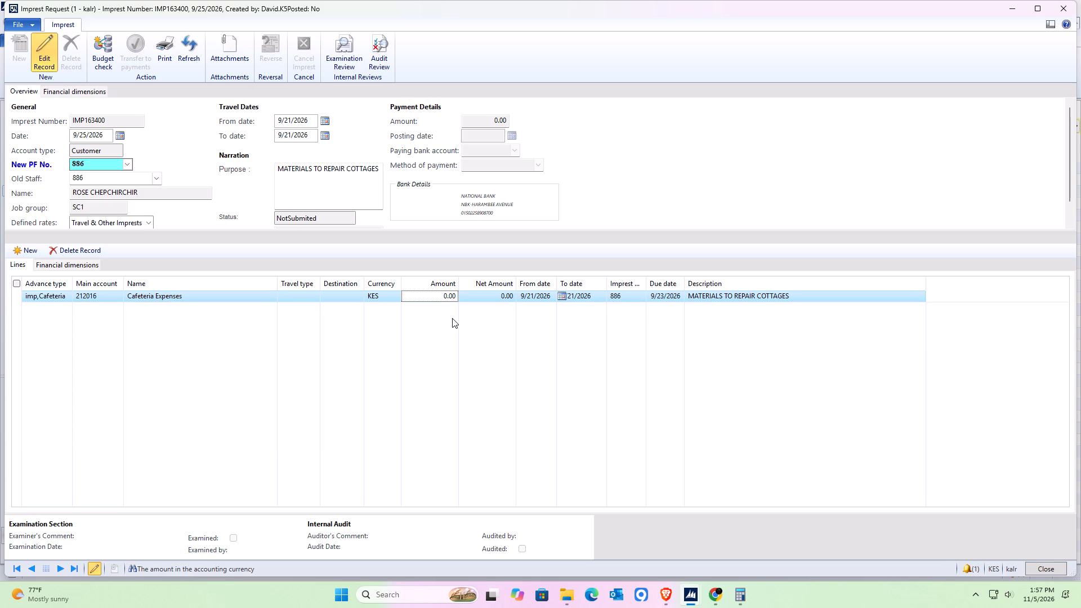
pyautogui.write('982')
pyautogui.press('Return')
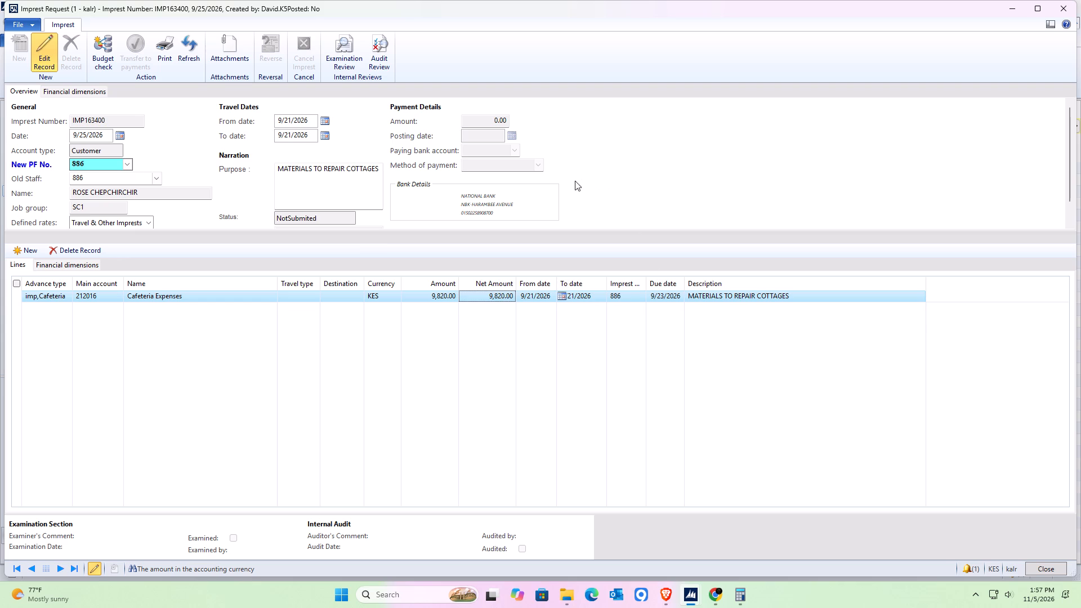
# Run the budget check on the imprest request and confirm it.
pyautogui.scroll(1, 360, 241)
pyautogui.click(120, 46)
pyautogui.click(109, 46)
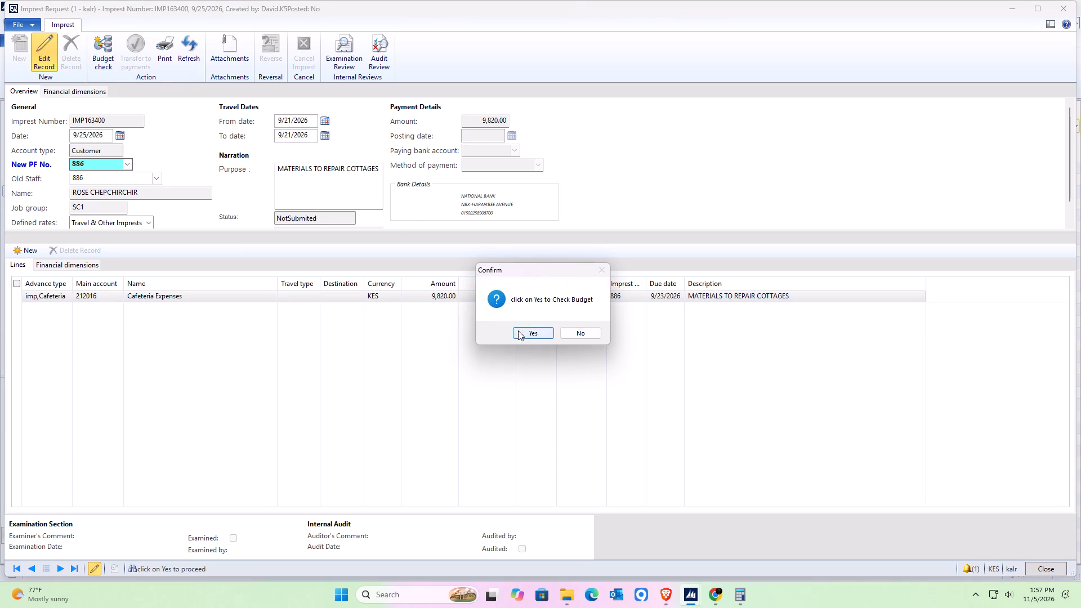
pyautogui.click(525, 335)
pyautogui.click(356, 284)
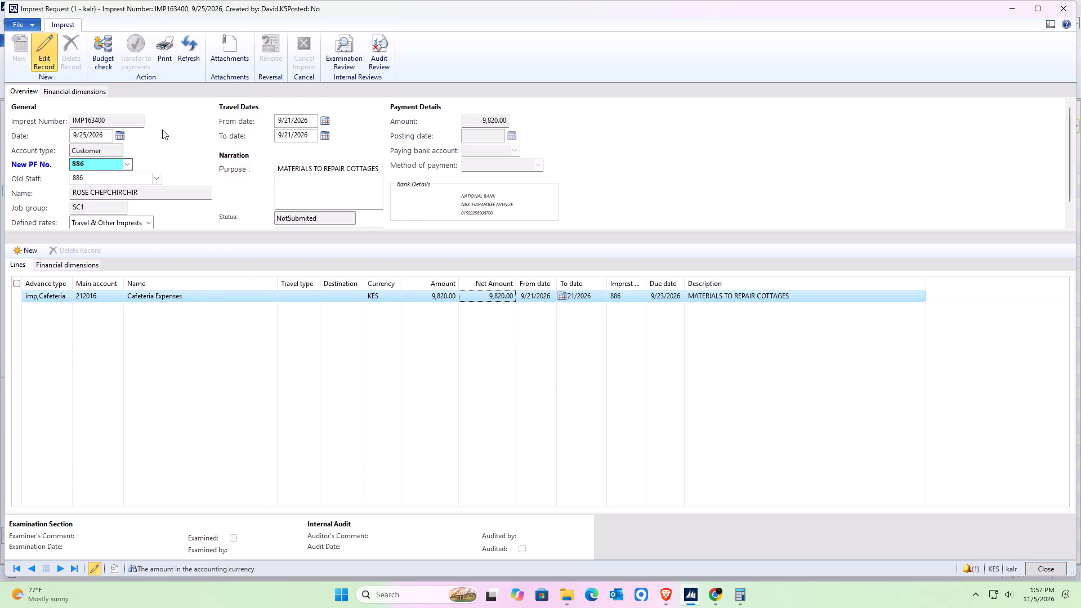
# Refresh the imprest request and submit it to the workflow without a comment.
pyautogui.click(185, 60)
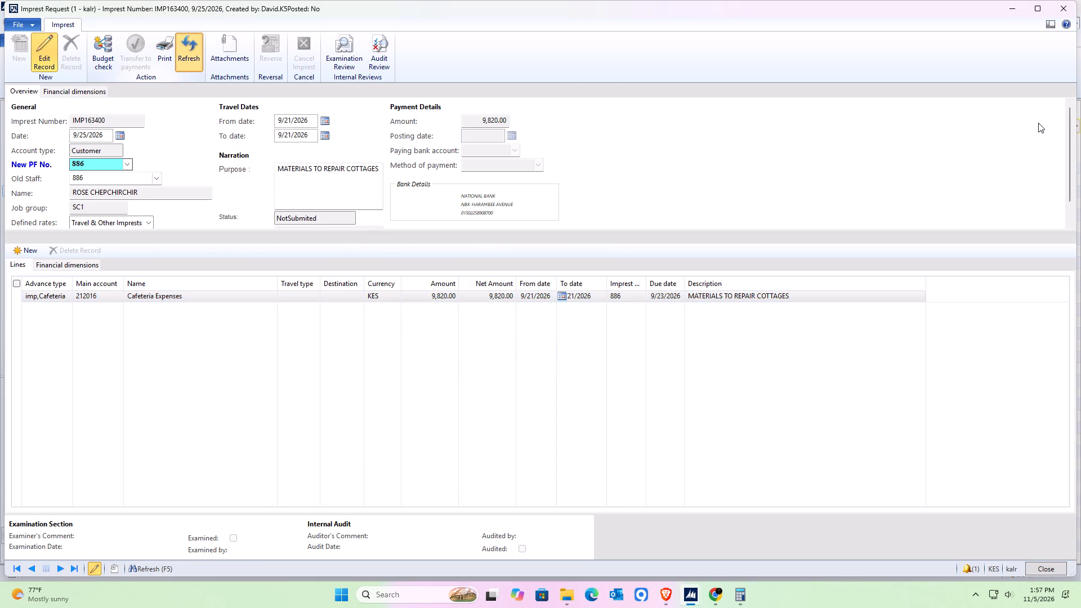
pyautogui.click(1054, 95)
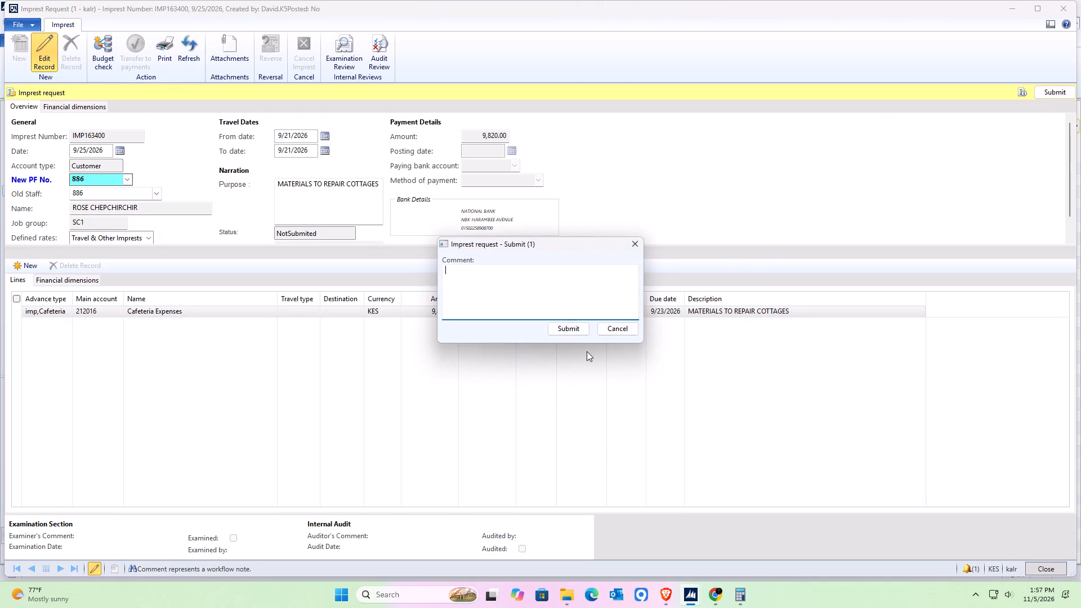
pyautogui.click(560, 325)
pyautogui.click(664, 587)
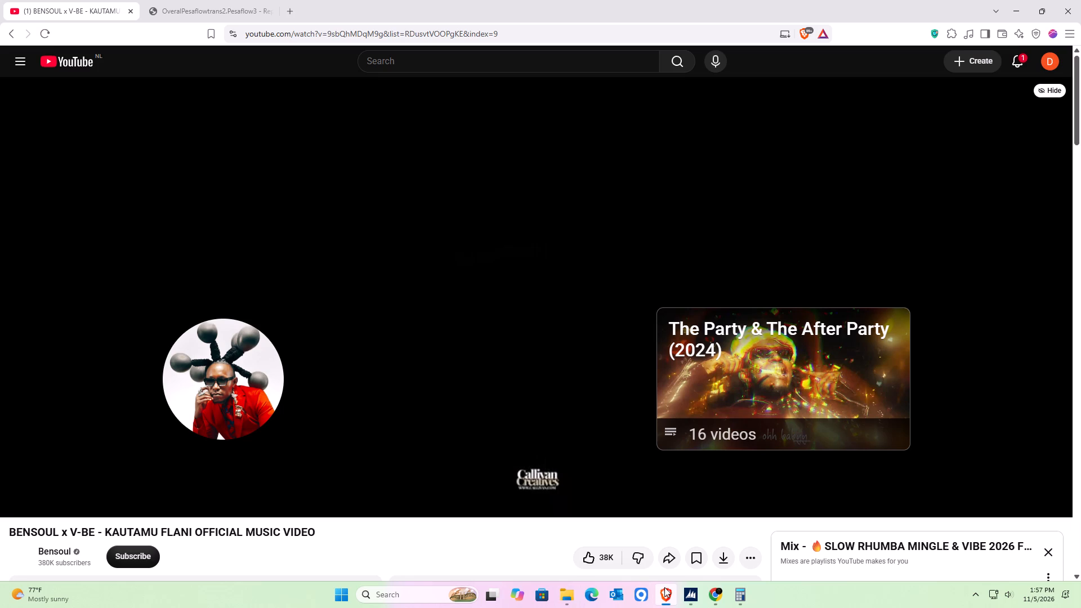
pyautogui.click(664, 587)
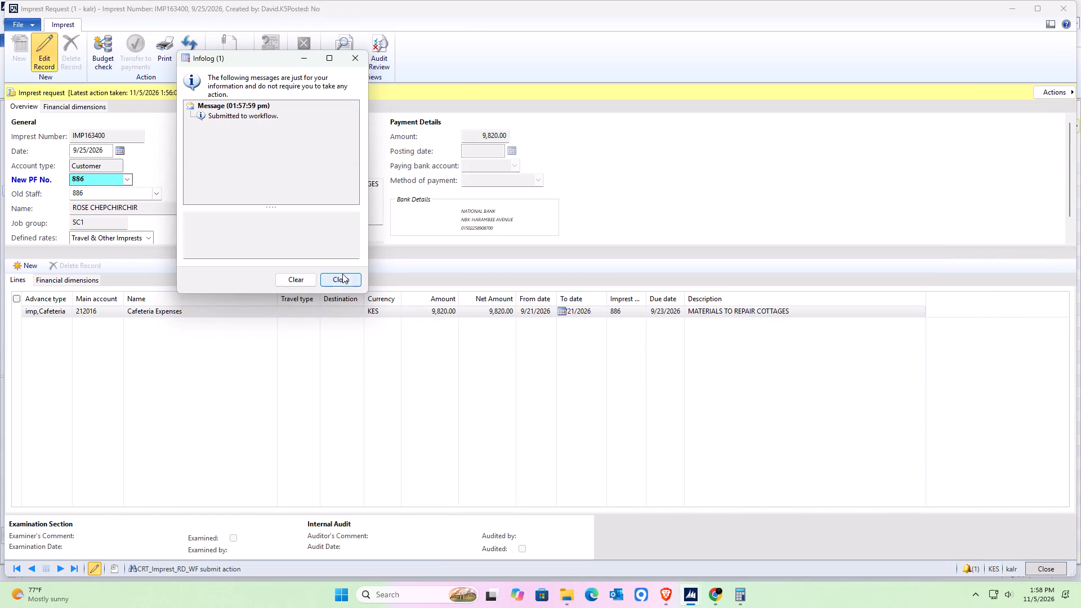
# Close the submission message and the submitted imprest request, and create a new imprest request record.
pyautogui.click(341, 277)
pyautogui.click(1035, 564)
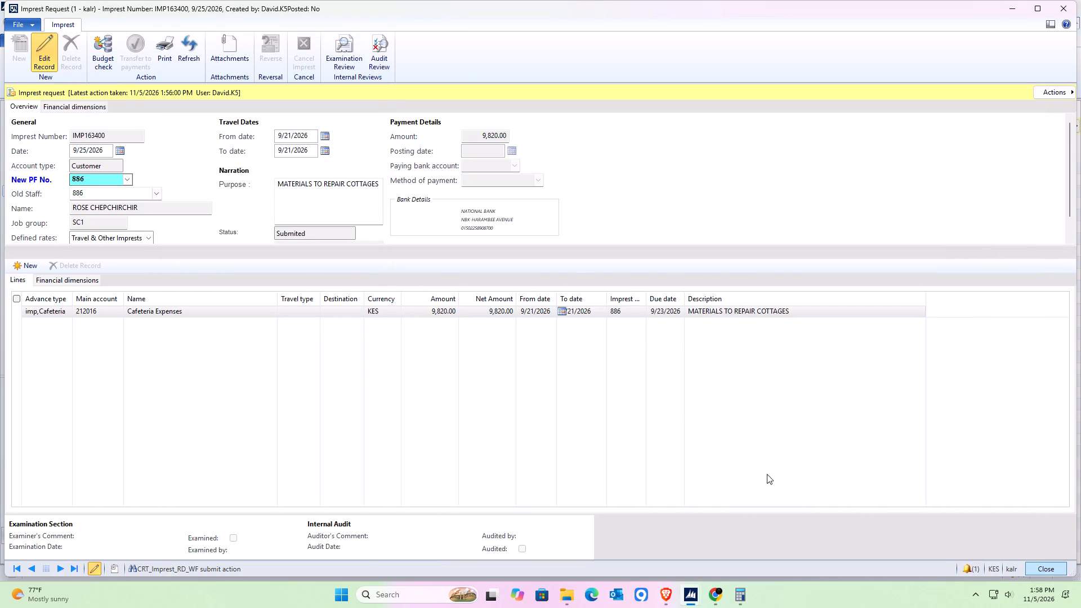
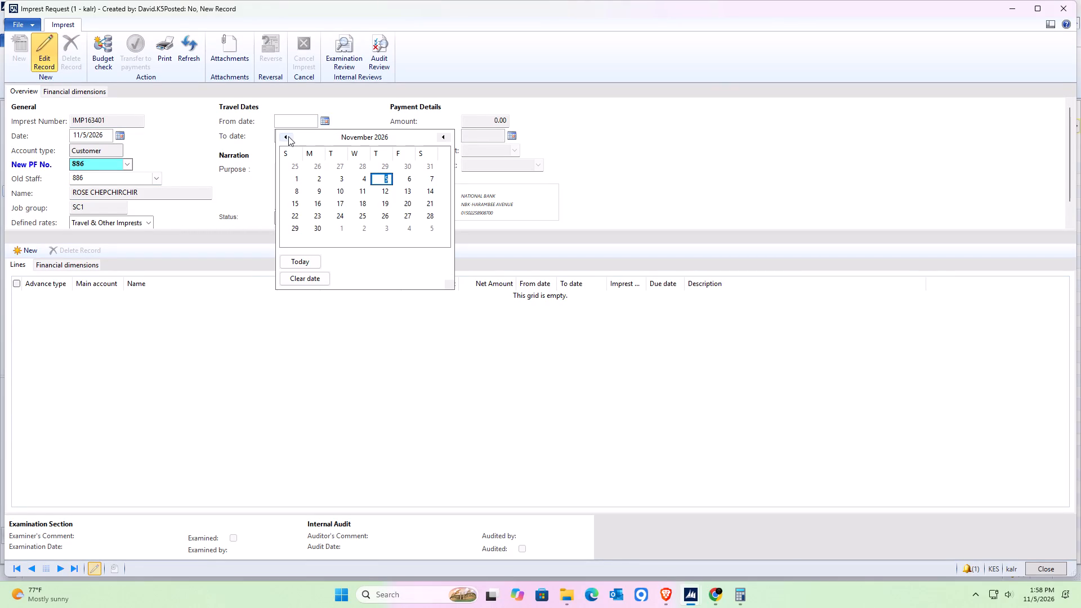
pyautogui.click(288, 136)
pyautogui.click(287, 135)
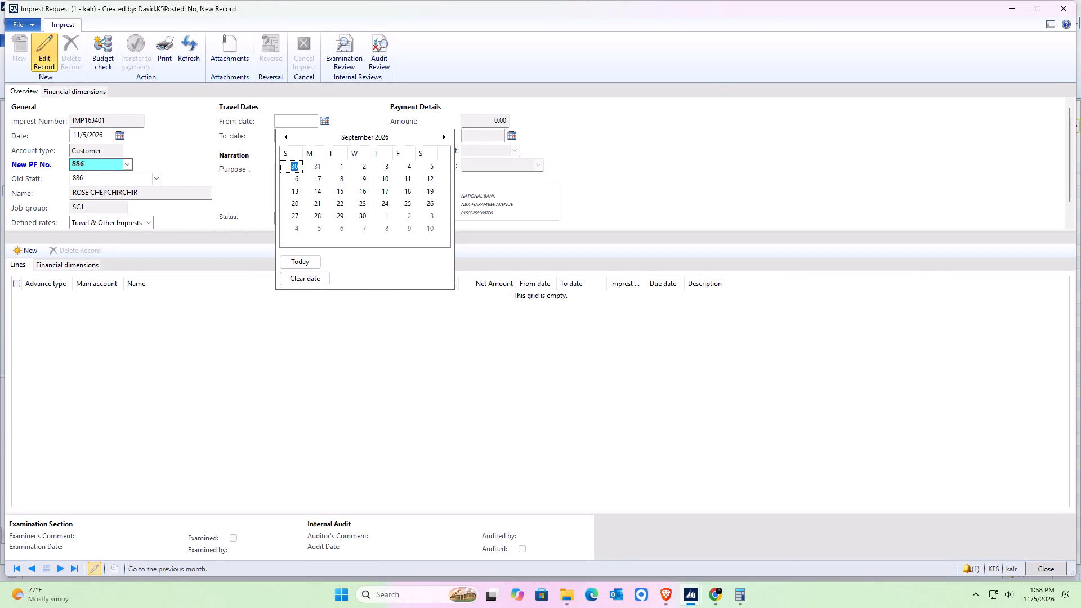
pyautogui.click(316, 202)
pyautogui.click(320, 136)
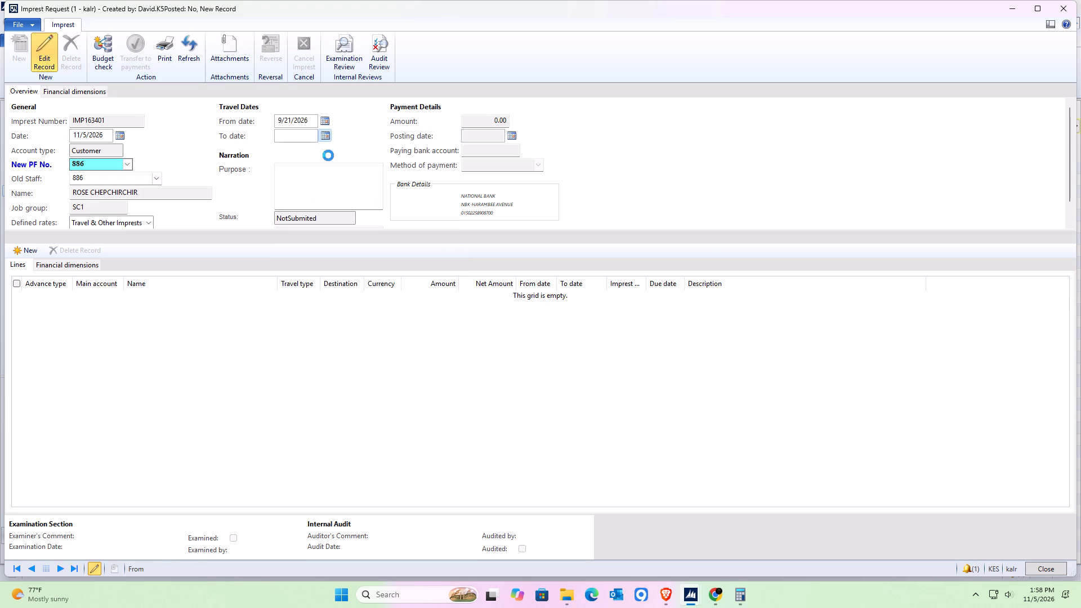
# Set the travel To date of the imprest request to 9/21/2026.
pyautogui.doubleClick(283, 152)
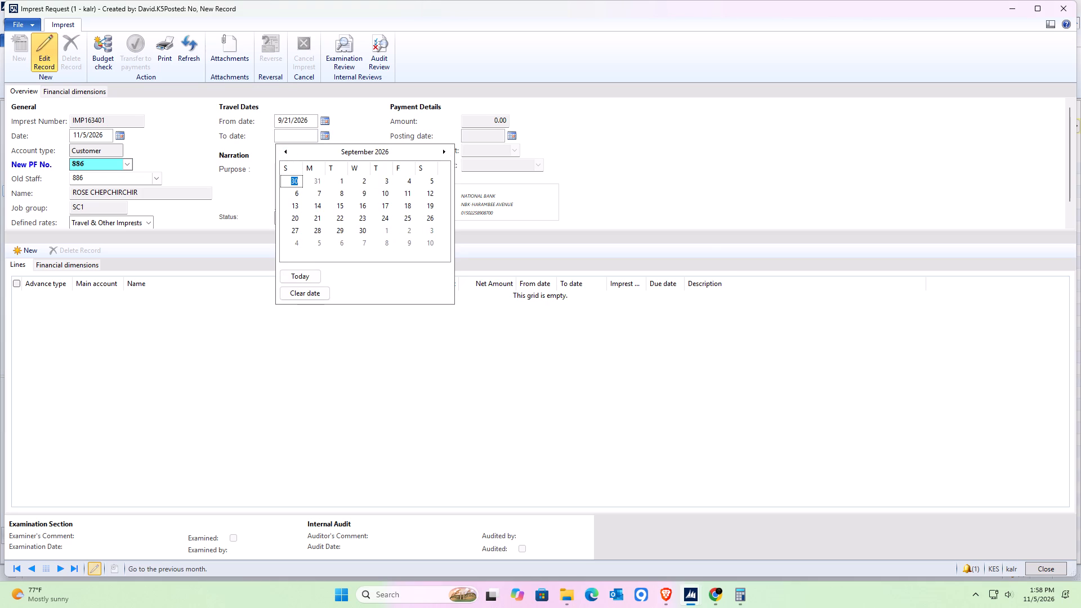
pyautogui.click(320, 217)
# Enter TO REPAIR COTTAGES as the purpose of the imprest request.
pyautogui.click(319, 193)
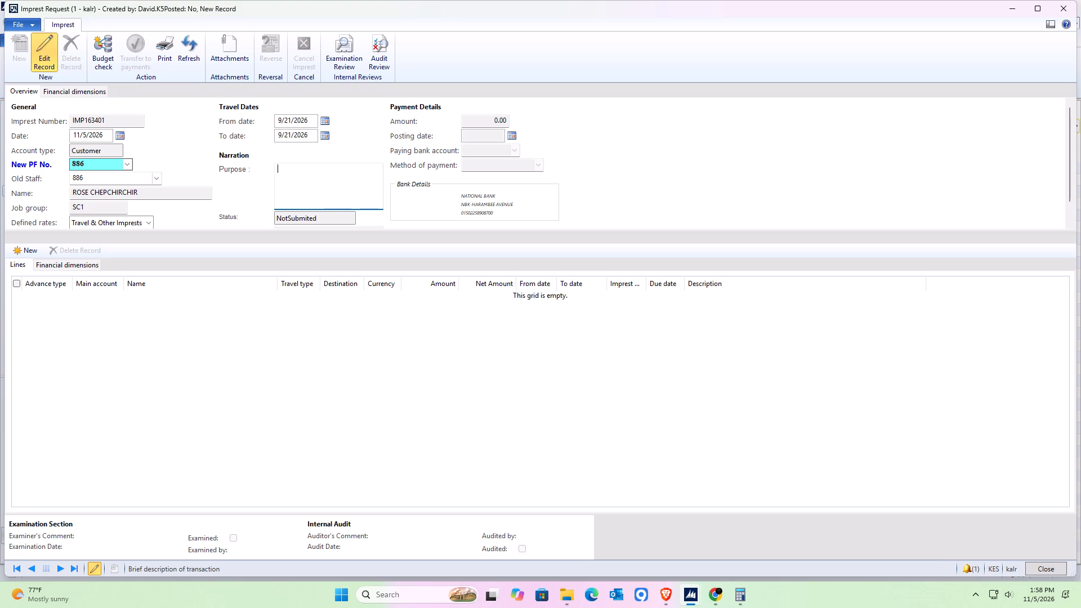
pyautogui.press('t')
pyautogui.press('BackSpace')
pyautogui.write('RE')
pyautogui.press('BackSpace')
pyautogui.press('BackSpace')
pyautogui.press('BackSpace')
pyautogui.write('FOR')
pyautogui.press('BackSpace')
pyautogui.press('BackSpace')
pyautogui.press('BackSpace')
pyautogui.press('BackSpace')
pyautogui.press('t')
pyautogui.write('O REPAIR COTTAGE')
pyautogui.write('S')
pyautogui.press('space')
# Set the request's financial dimensions to thematic CROPS, institute K02 (Food Crops Research Institute) and center 10 (KALRO FCRI Muguga).
pyautogui.click(78, 91)
pyautogui.click(212, 135)
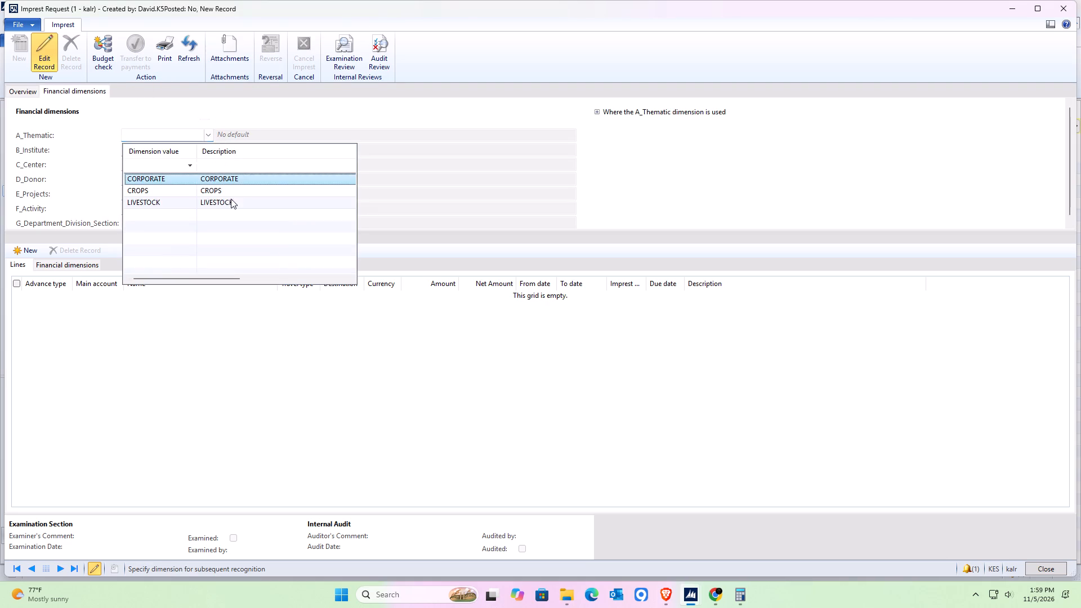
pyautogui.click(217, 191)
pyautogui.click(208, 147)
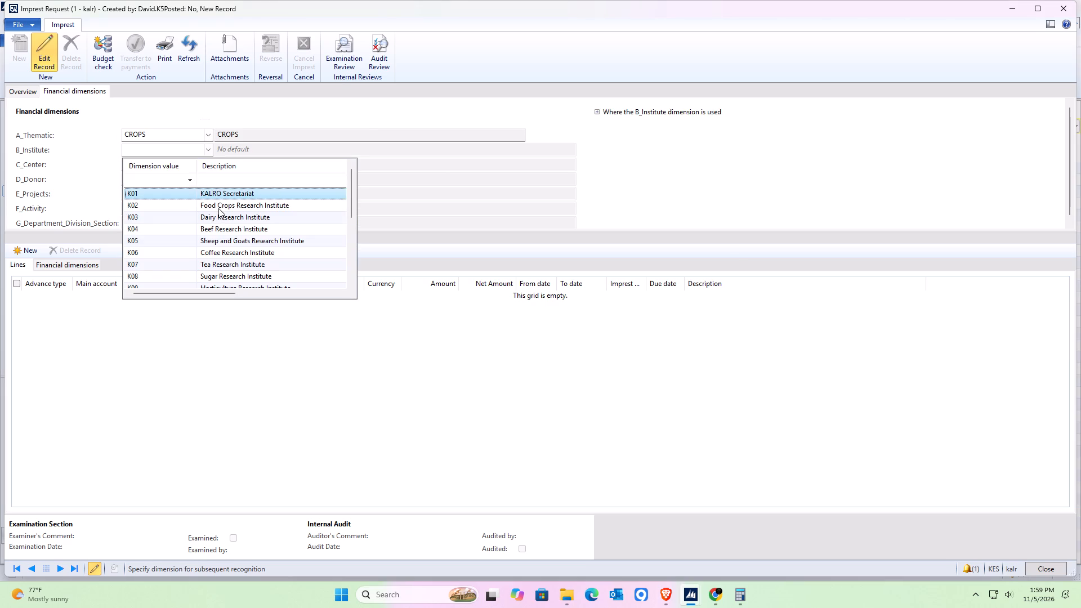
pyautogui.click(218, 208)
pyautogui.click(207, 167)
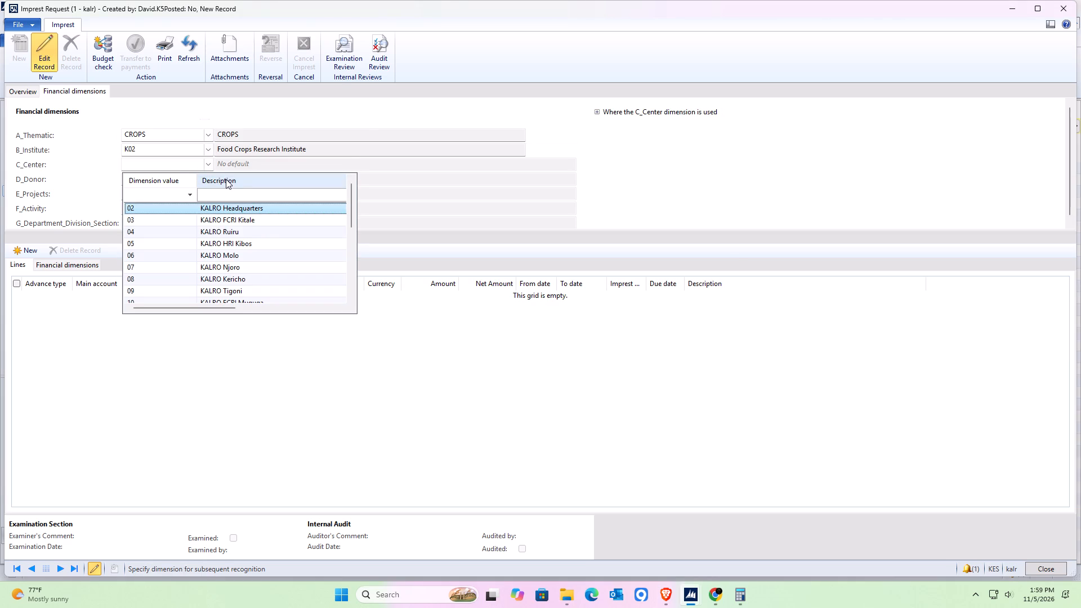
pyautogui.scroll(-1, 148, 296)
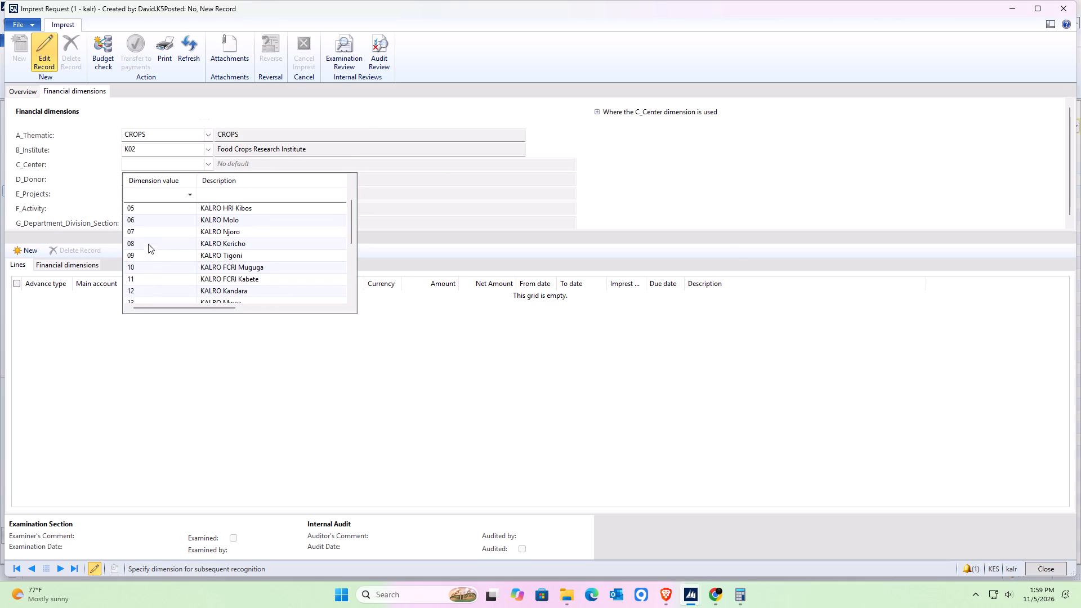
pyautogui.click(146, 263)
# Set the donor dimension to DNR0005 (AIA) and the project dimension to PRJ0062 (HOSPITALITY).
pyautogui.click(208, 182)
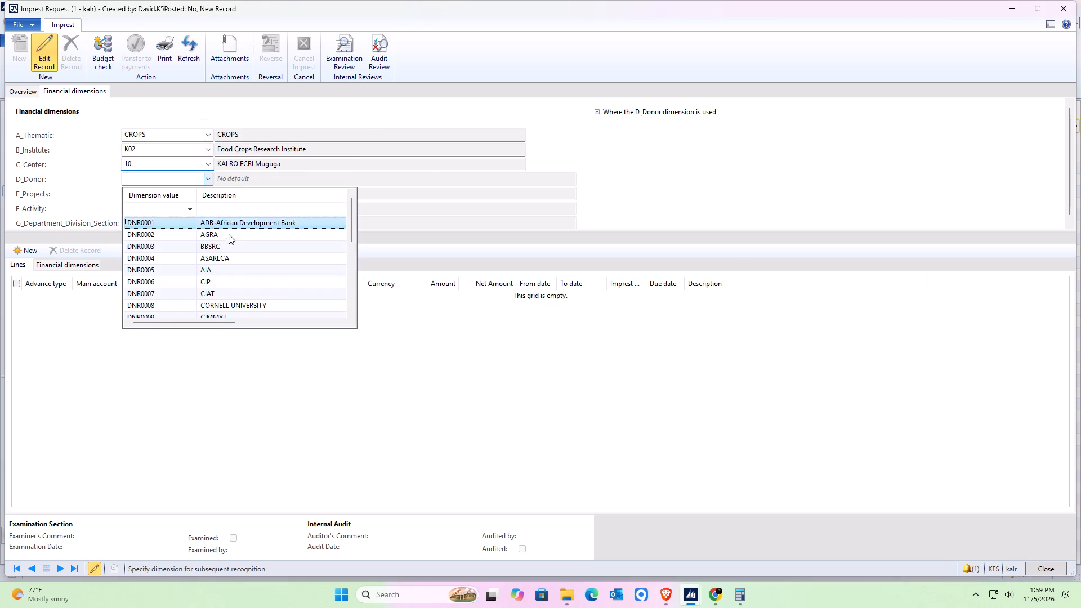
pyautogui.scroll(-2, 233, 249)
pyautogui.scroll(2, 231, 257)
pyautogui.click(212, 271)
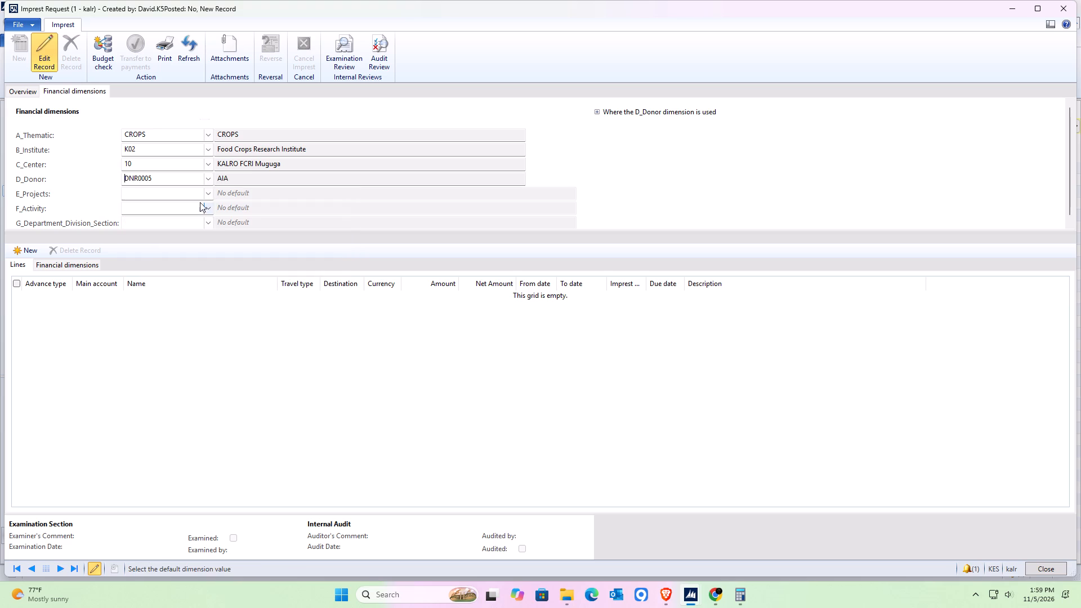
pyautogui.click(208, 194)
pyautogui.scroll(-11, 246, 279)
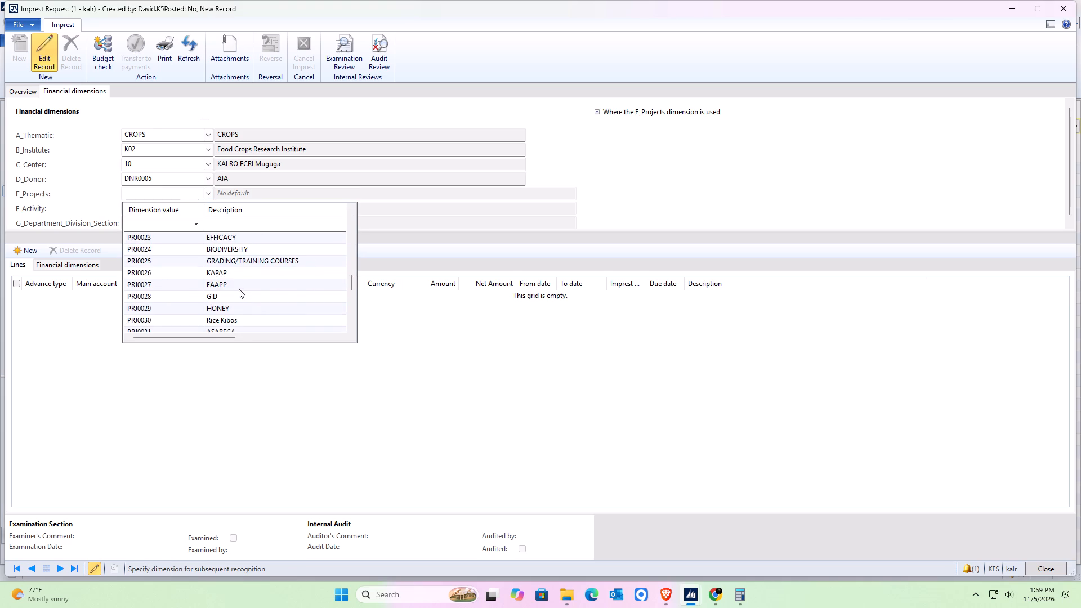
pyautogui.scroll(-8, 239, 289)
pyautogui.scroll(-2, 173, 292)
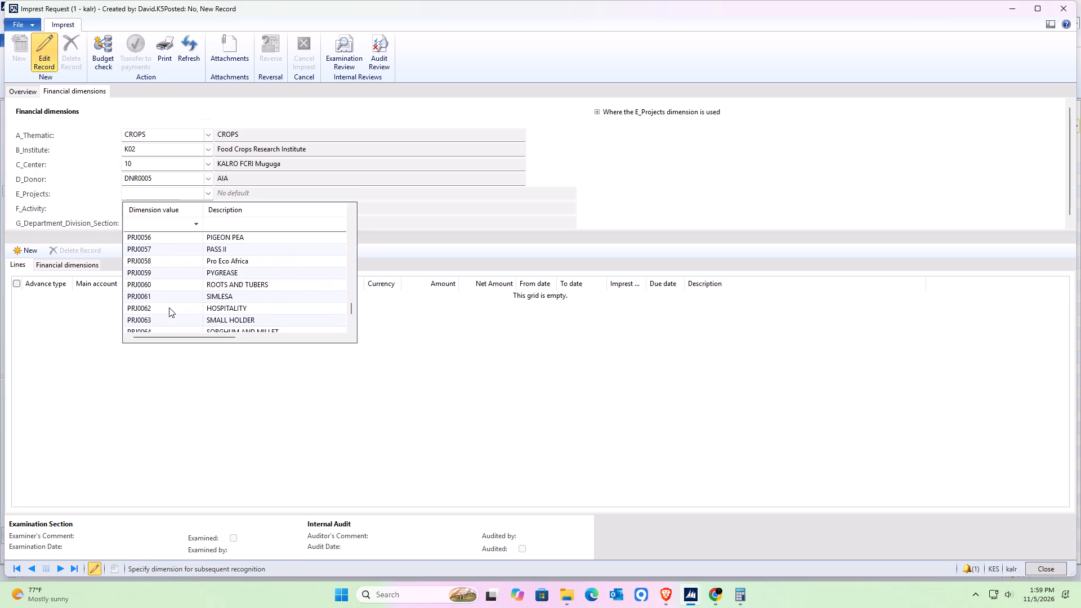
pyautogui.click(169, 310)
# Set the activity dimension to ACT0001 (Management and Administration) and the department to F0000002 (Food Crops Research Systems).
pyautogui.click(208, 207)
pyautogui.click(217, 253)
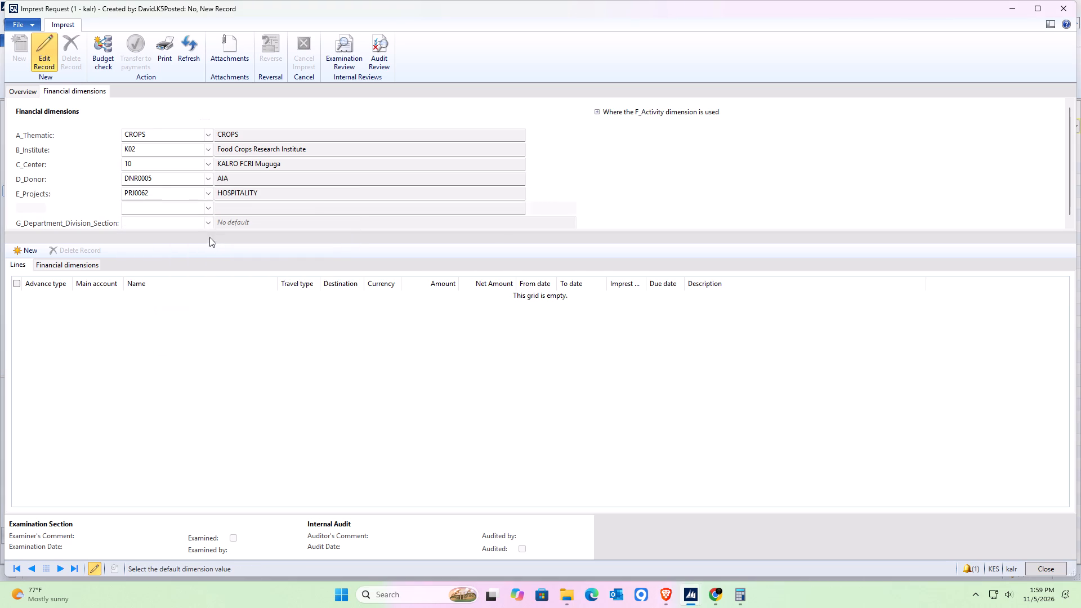
pyautogui.click(205, 222)
pyautogui.press('f')
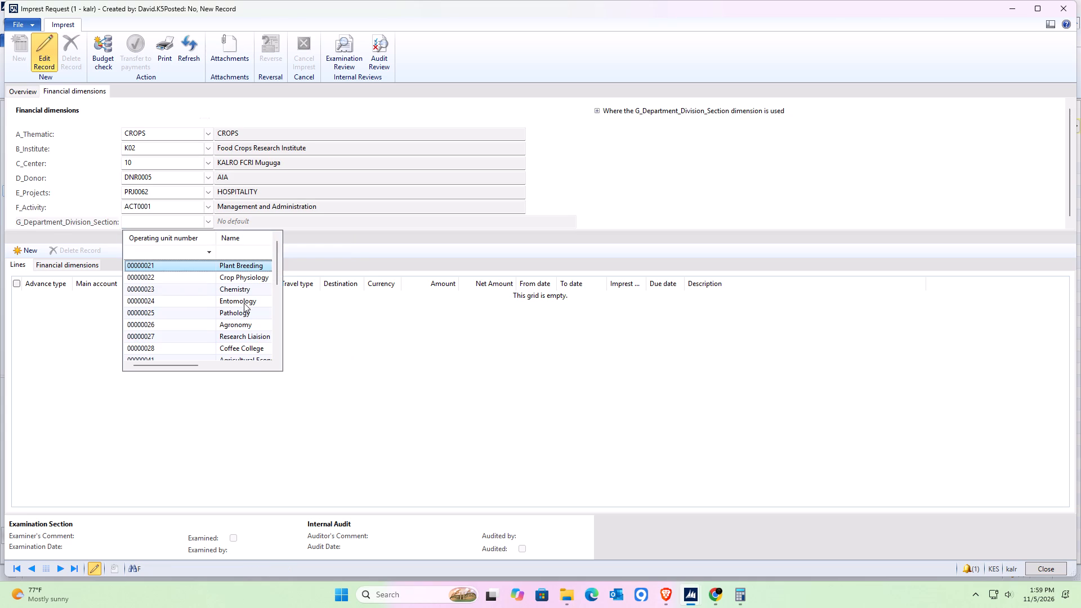
pyautogui.click(234, 279)
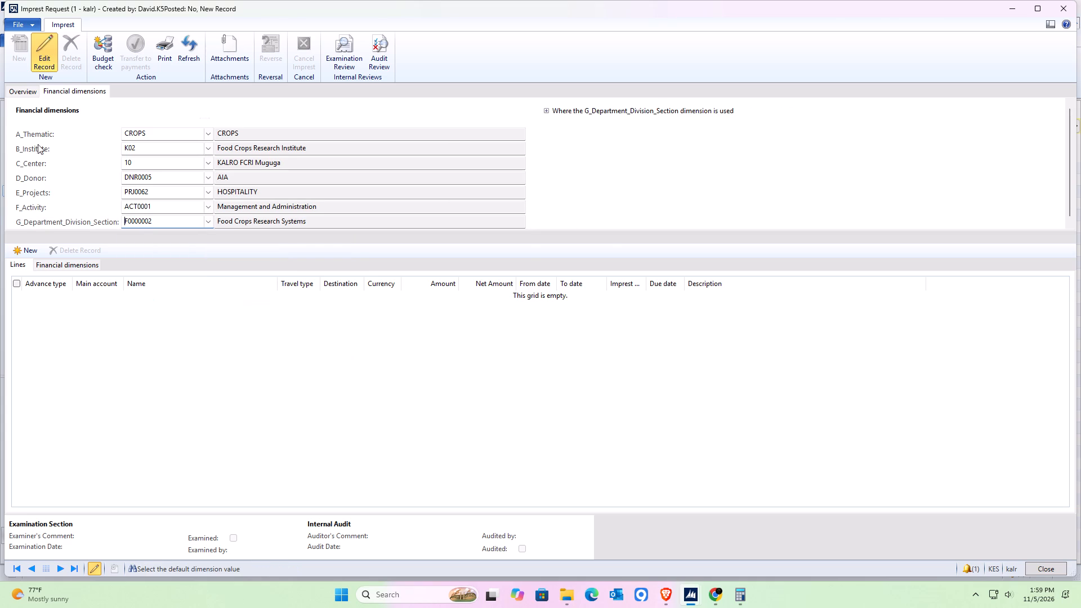
# Add a line to the imprest request with advance type imp,Cafeteria (Cafeteria Expenses) and currency KES.
pyautogui.click(26, 95)
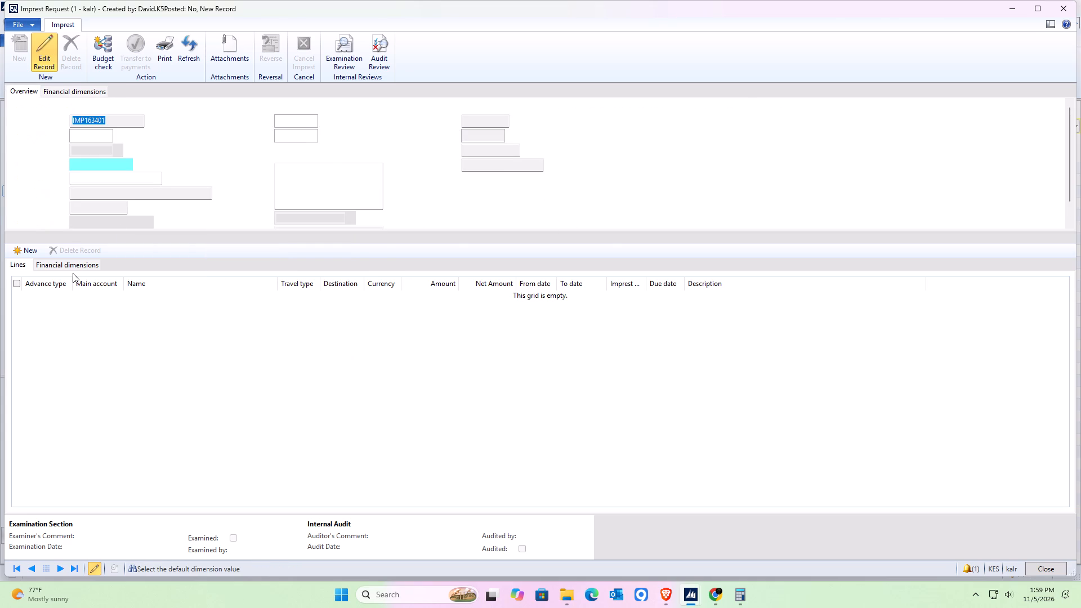
pyautogui.click(34, 253)
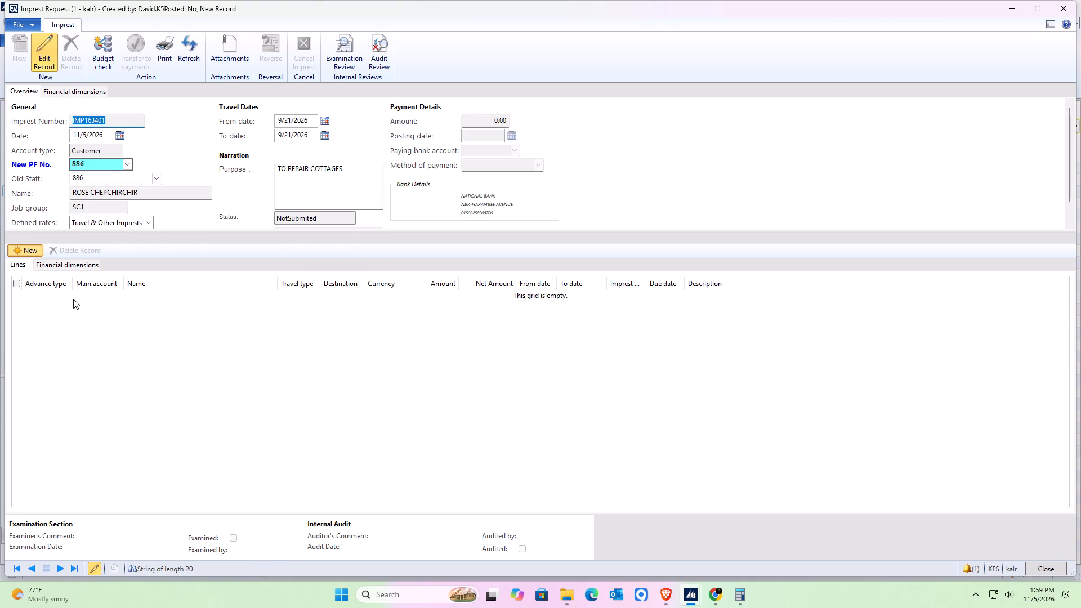
pyautogui.click(66, 295)
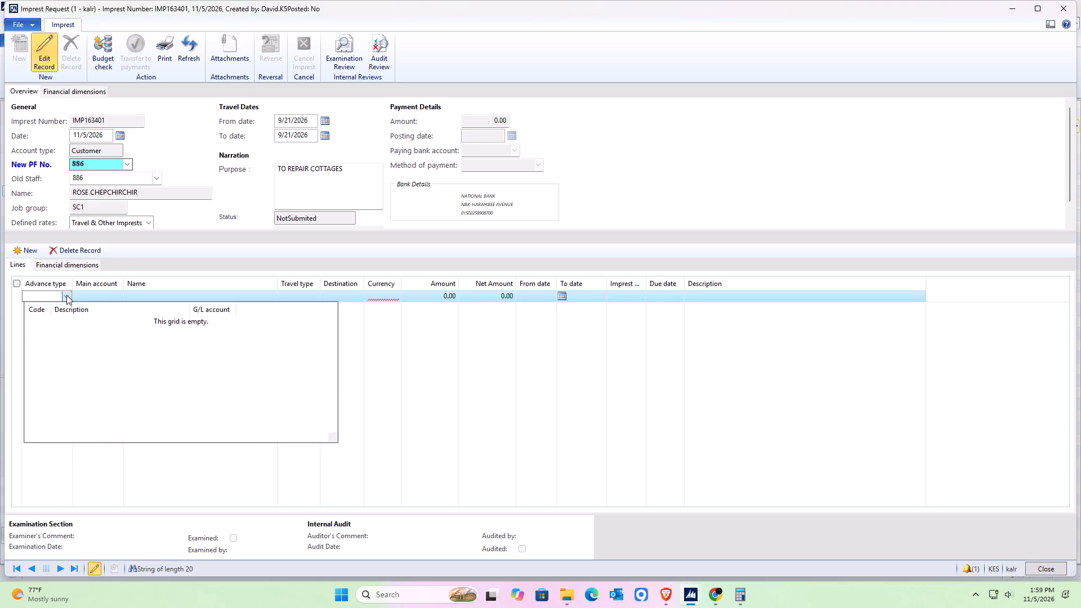
pyautogui.click(119, 307)
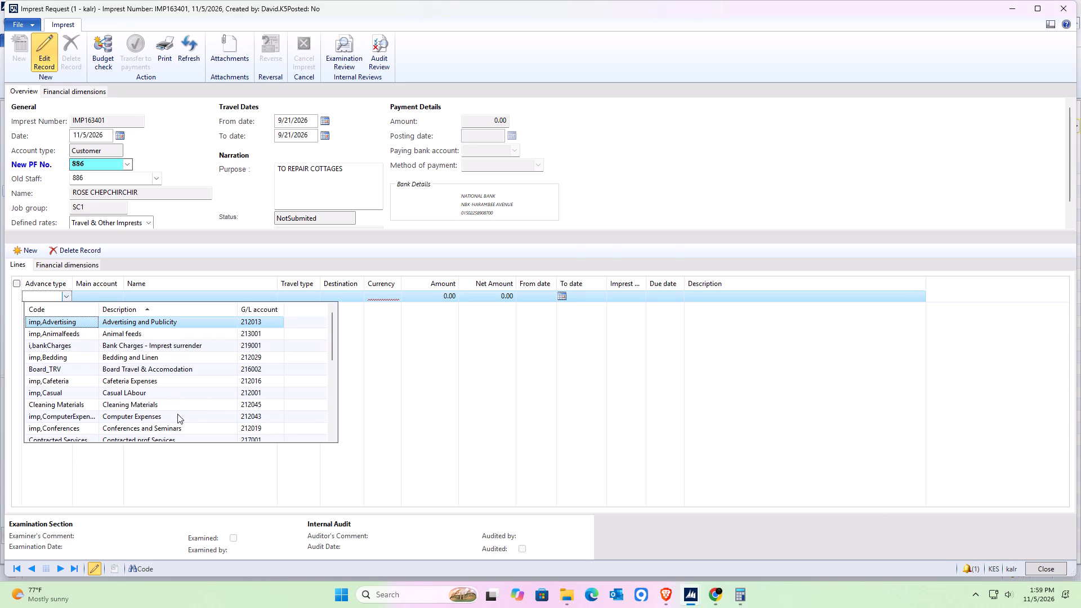
pyautogui.click(148, 384)
pyautogui.click(391, 292)
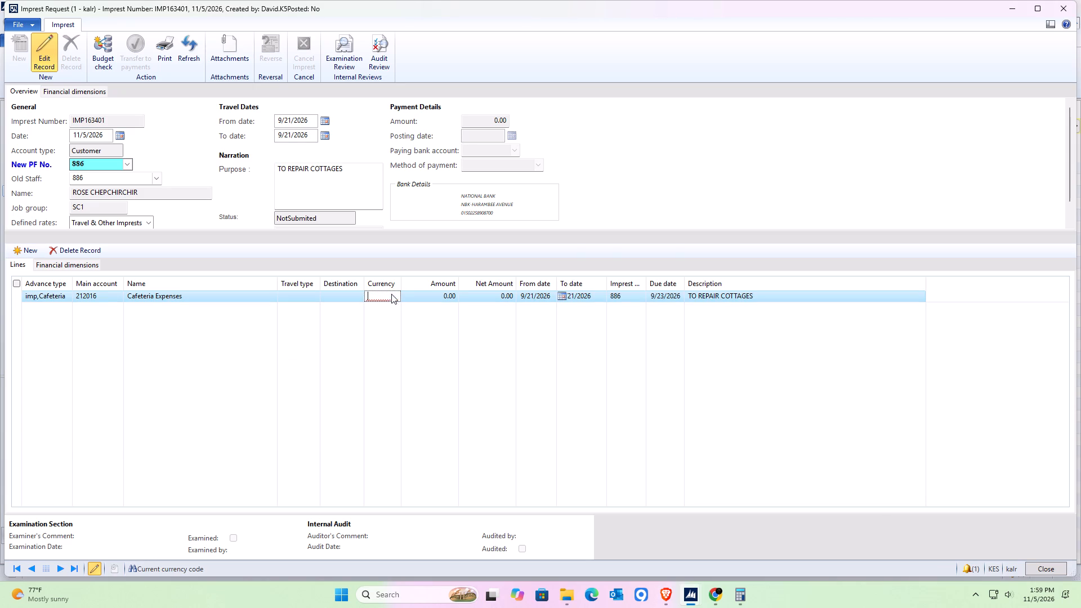
pyautogui.click(392, 296)
pyautogui.click(393, 341)
# Set the amount of the Cafeteria Expenses line to 11950.
pyautogui.click(433, 293)
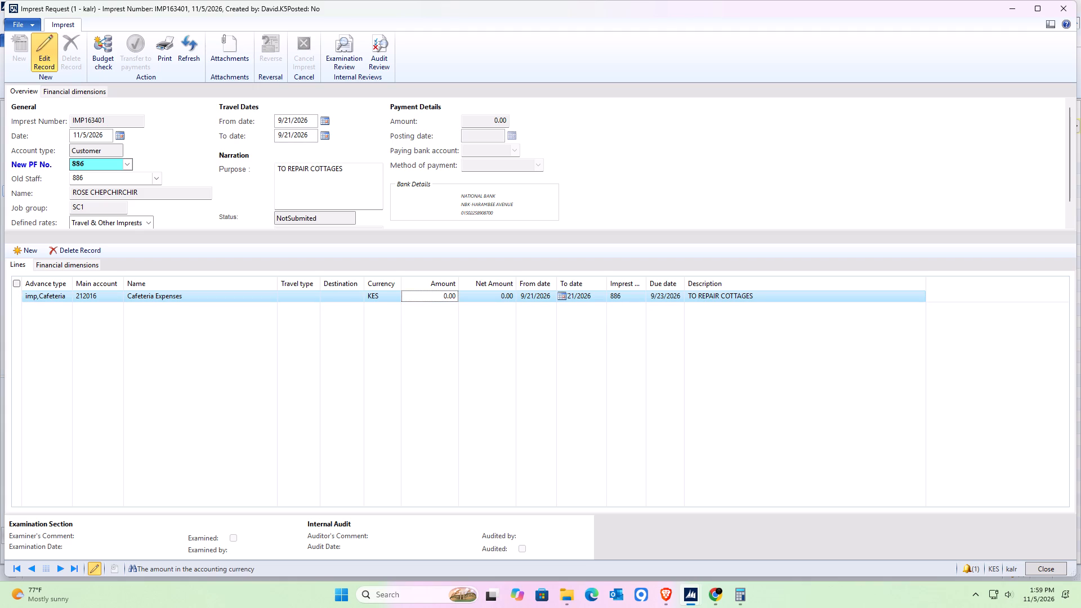
pyautogui.press('1')
pyautogui.write('19')
pyautogui.press('5')
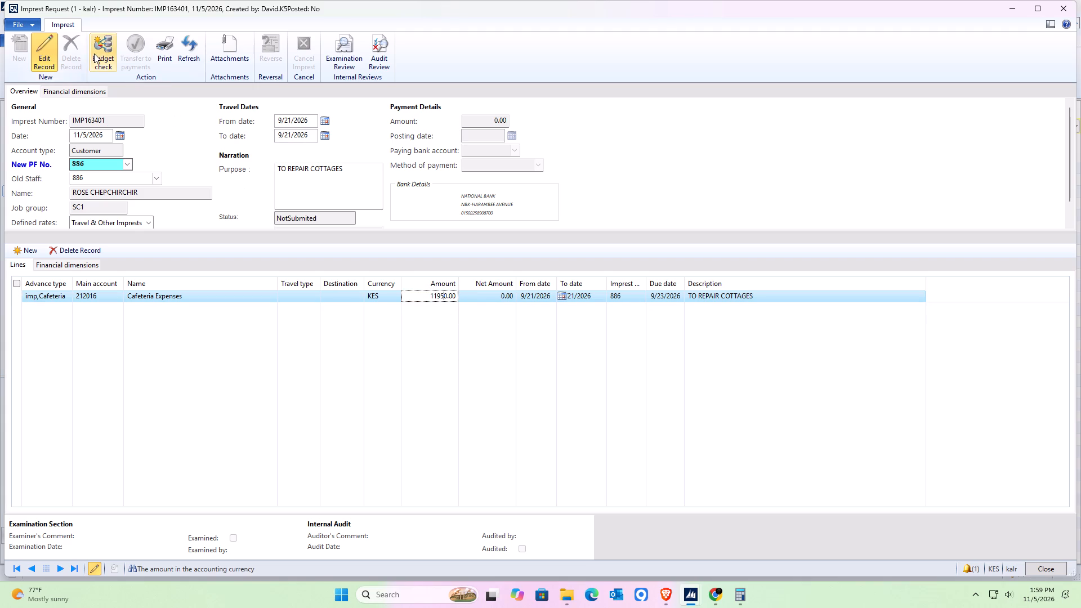
# Run the budget check on the imprest request and confirm it.
pyautogui.click(94, 53)
pyautogui.click(525, 332)
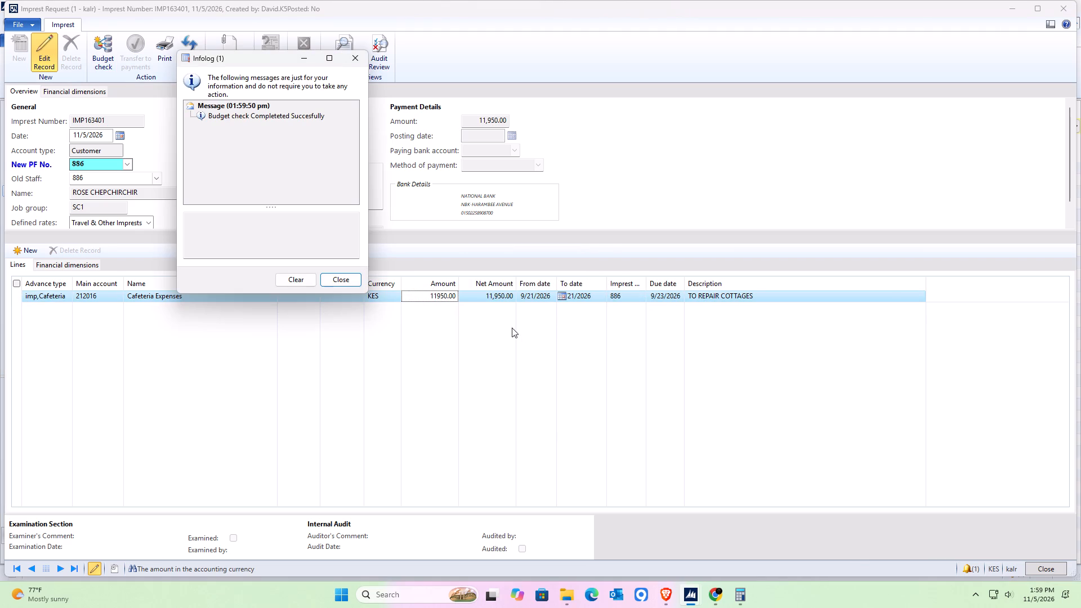
pyautogui.click(352, 281)
# Refresh the imprest request, submit it to the workflow without a comment, and close it.
pyautogui.click(181, 50)
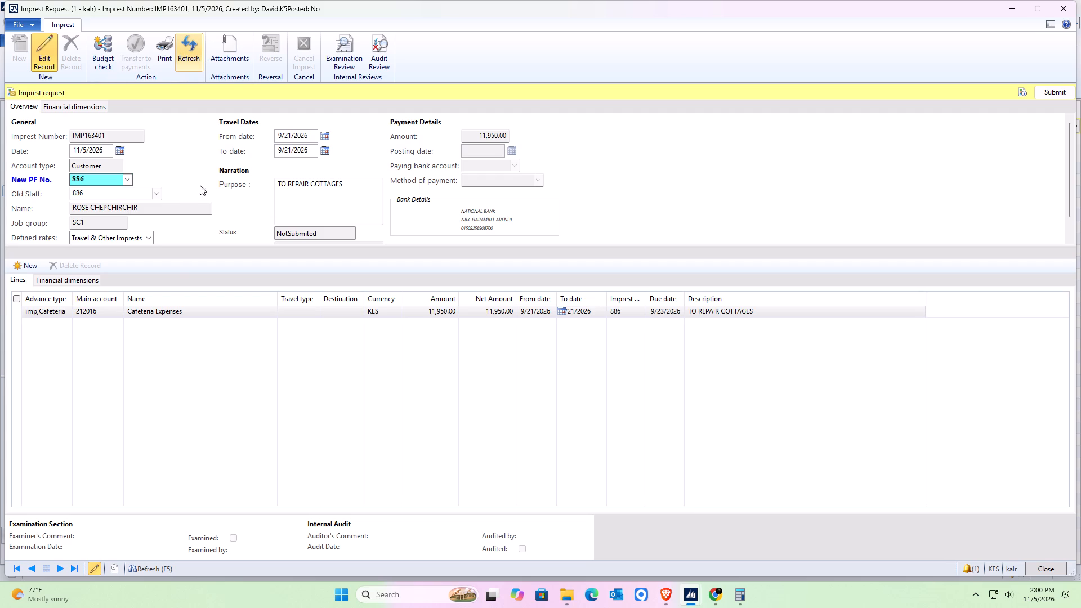
pyautogui.click(1067, 92)
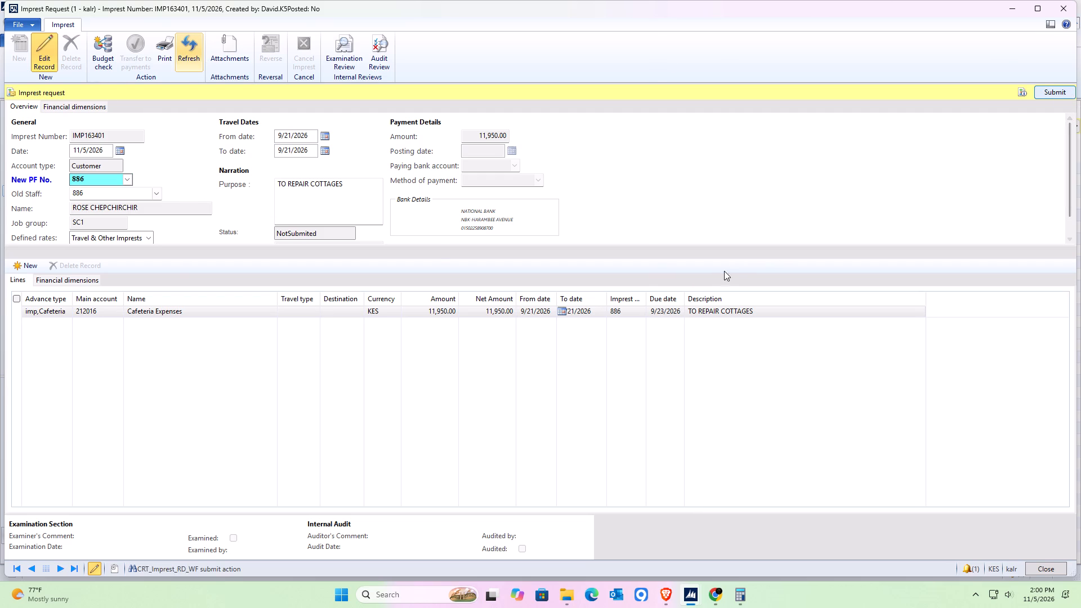
pyautogui.click(562, 330)
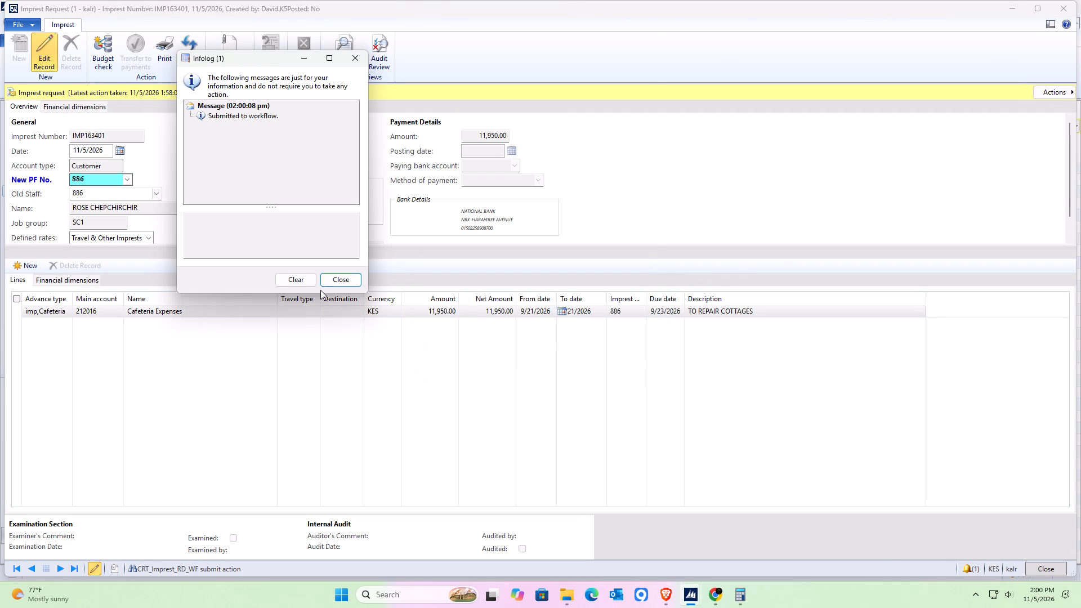
pyautogui.click(330, 287)
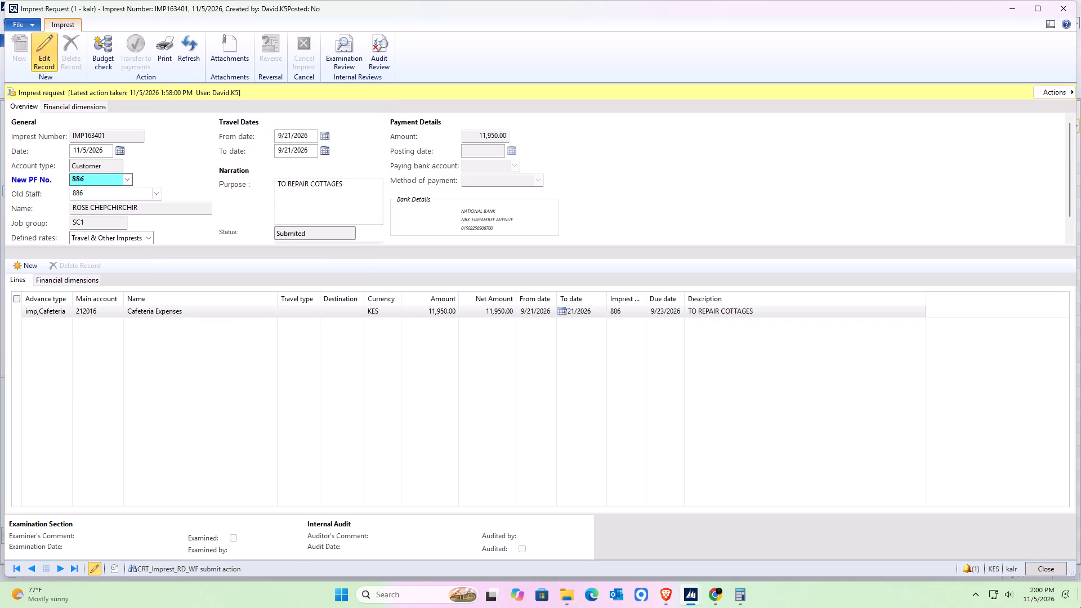
pyautogui.click(1056, 569)
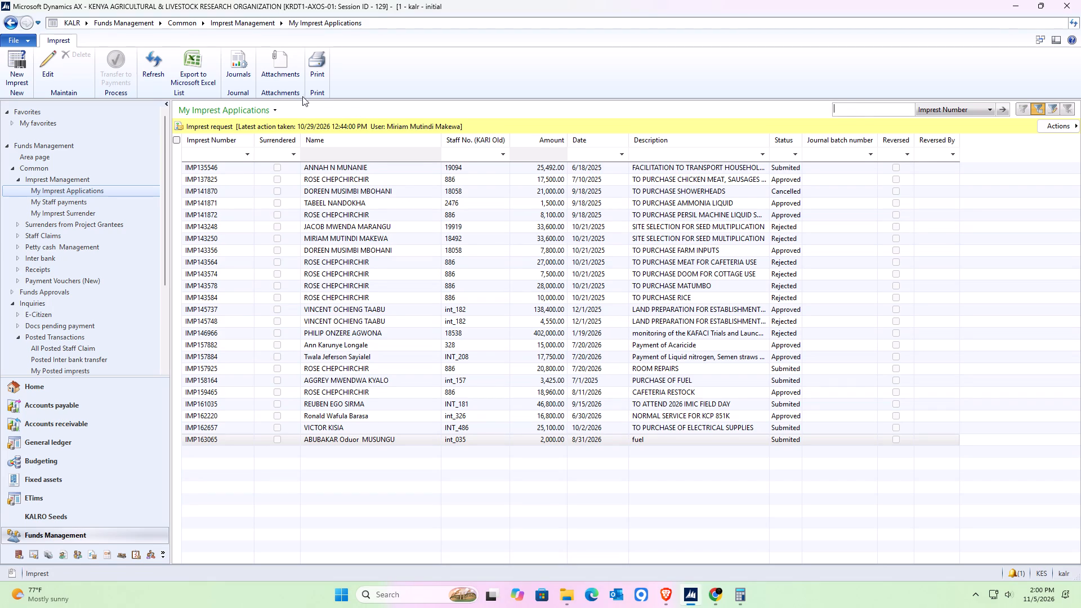
# Create a new imprest request for the same customer, using that customer's old staff number.
pyautogui.click(8, 73)
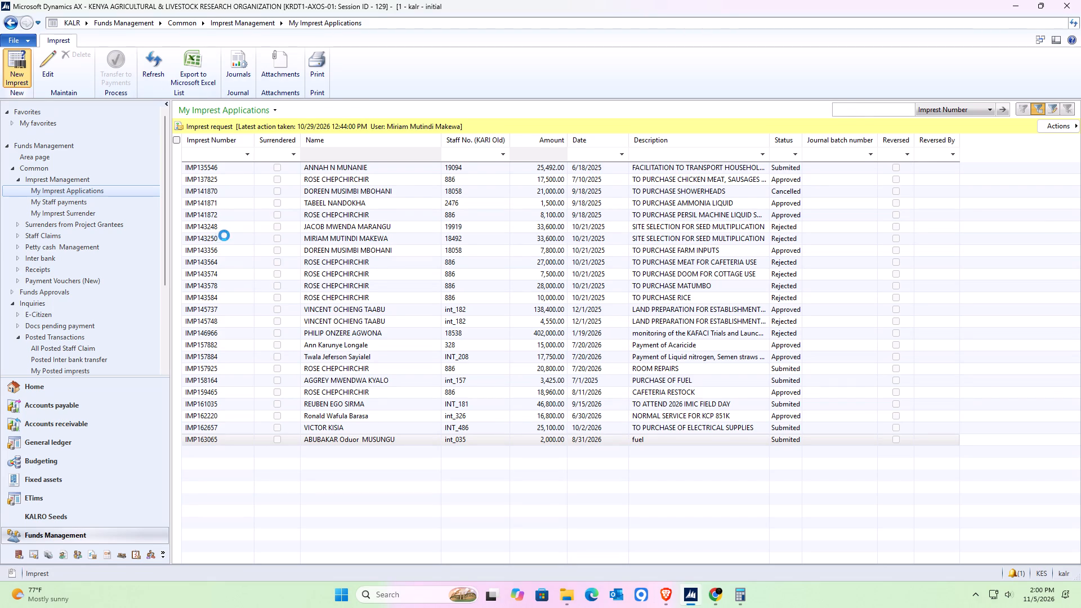
pyautogui.click(105, 181)
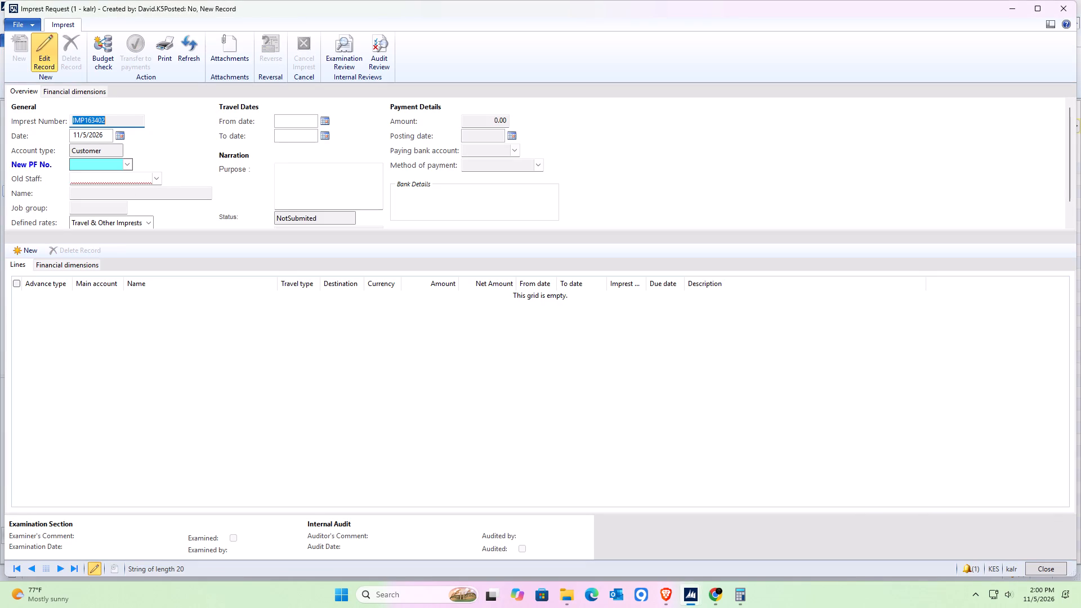
pyautogui.press('8')
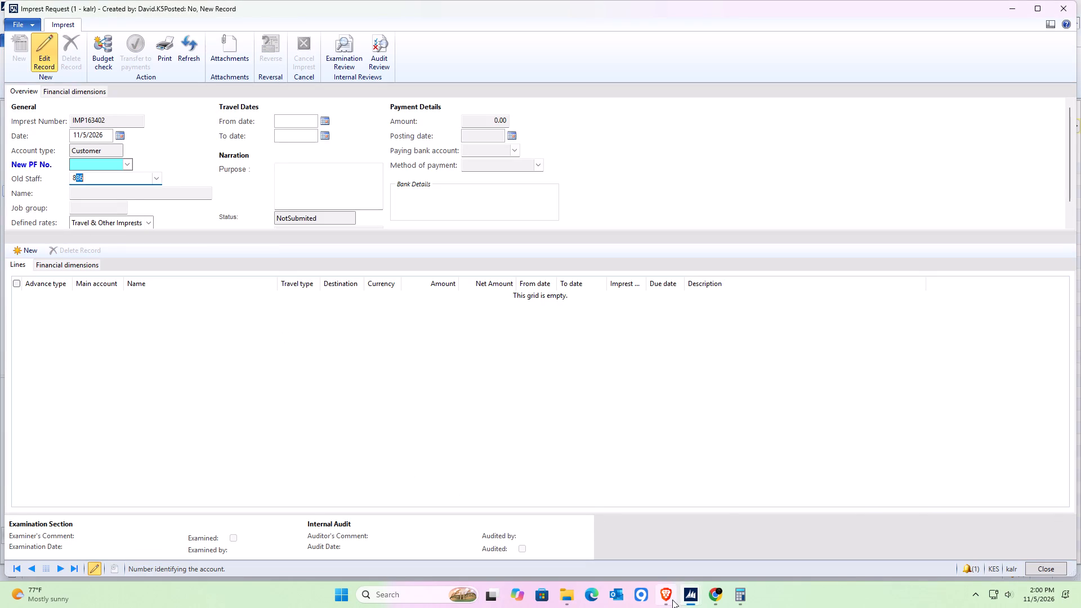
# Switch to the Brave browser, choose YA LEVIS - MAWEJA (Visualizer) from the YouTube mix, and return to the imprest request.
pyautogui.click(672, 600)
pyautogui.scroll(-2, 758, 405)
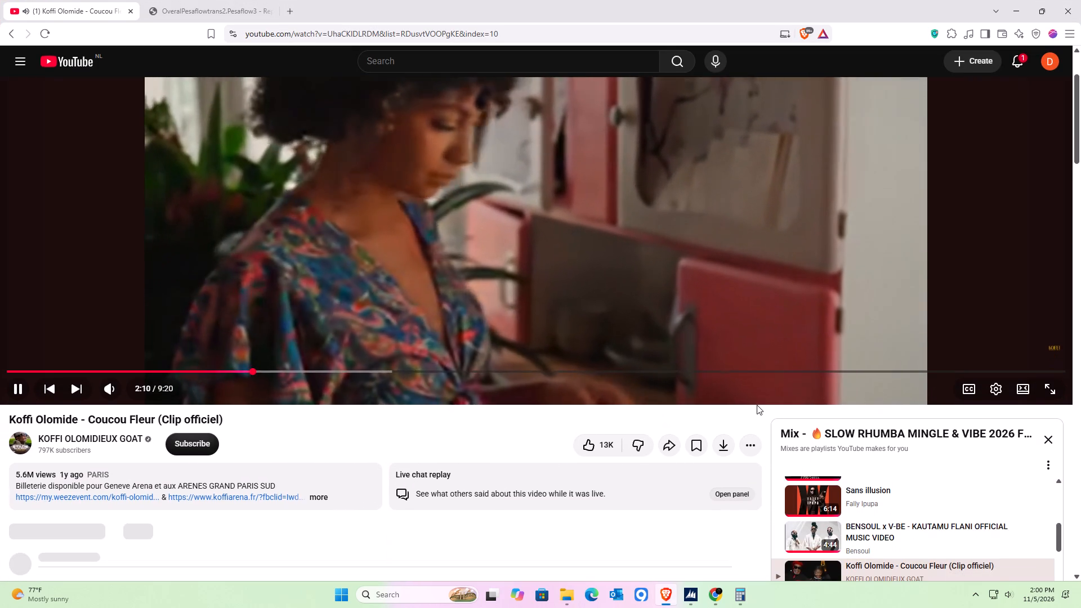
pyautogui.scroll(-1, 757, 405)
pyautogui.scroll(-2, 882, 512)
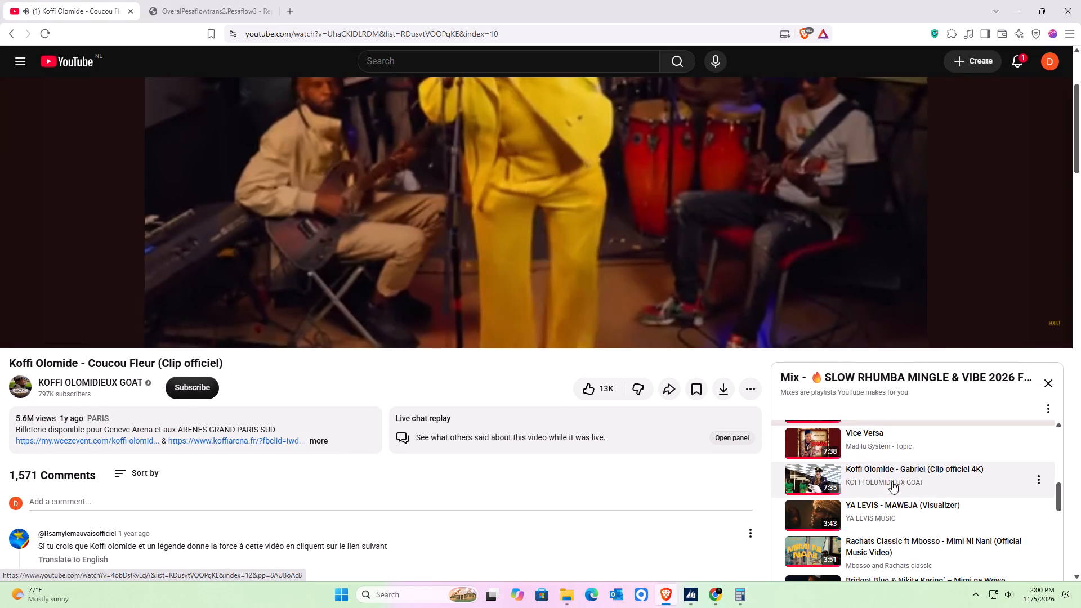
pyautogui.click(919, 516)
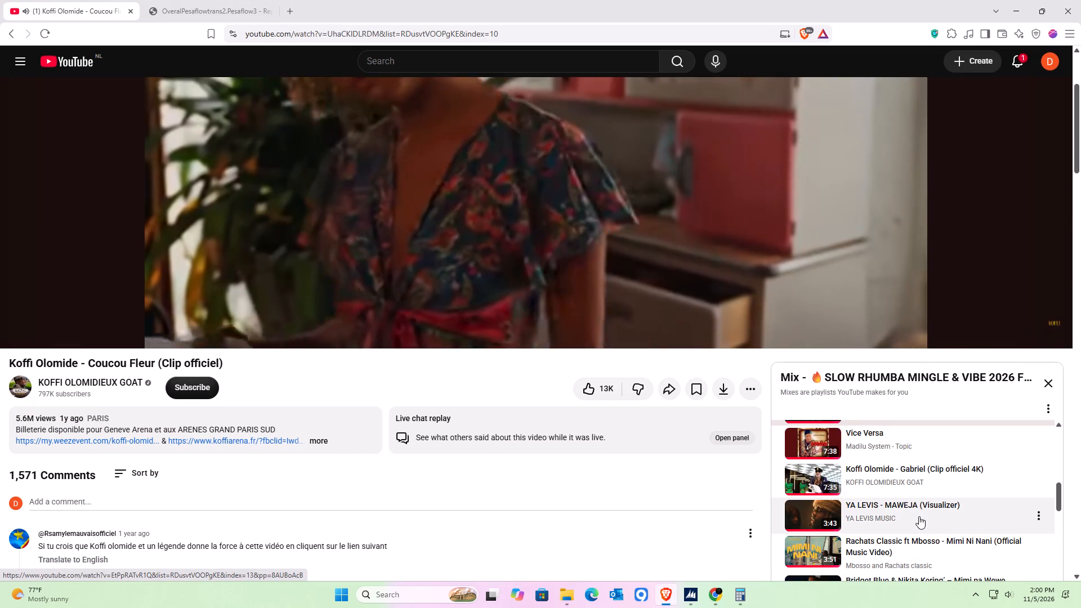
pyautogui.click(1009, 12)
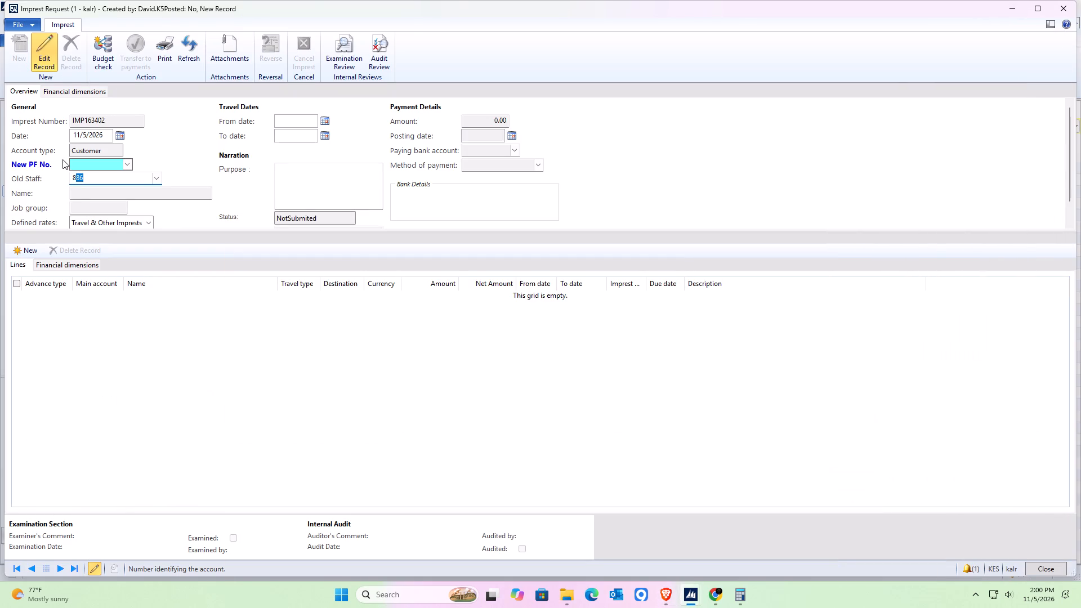
# Set both the from and to travel dates of the imprest request to 9/21/2026.
pyautogui.click(323, 124)
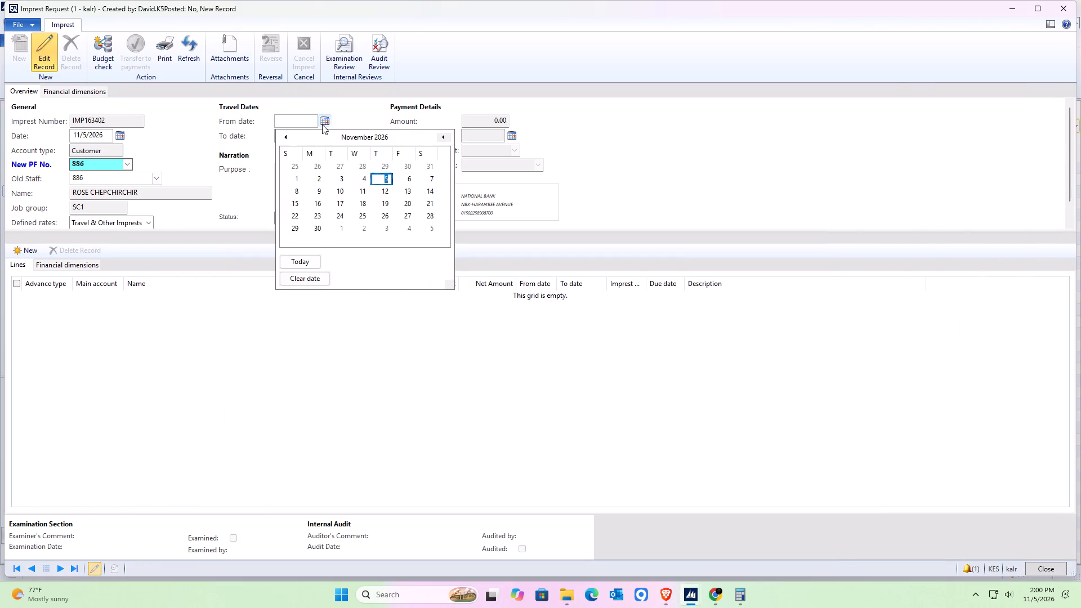
pyautogui.doubleClick(286, 135)
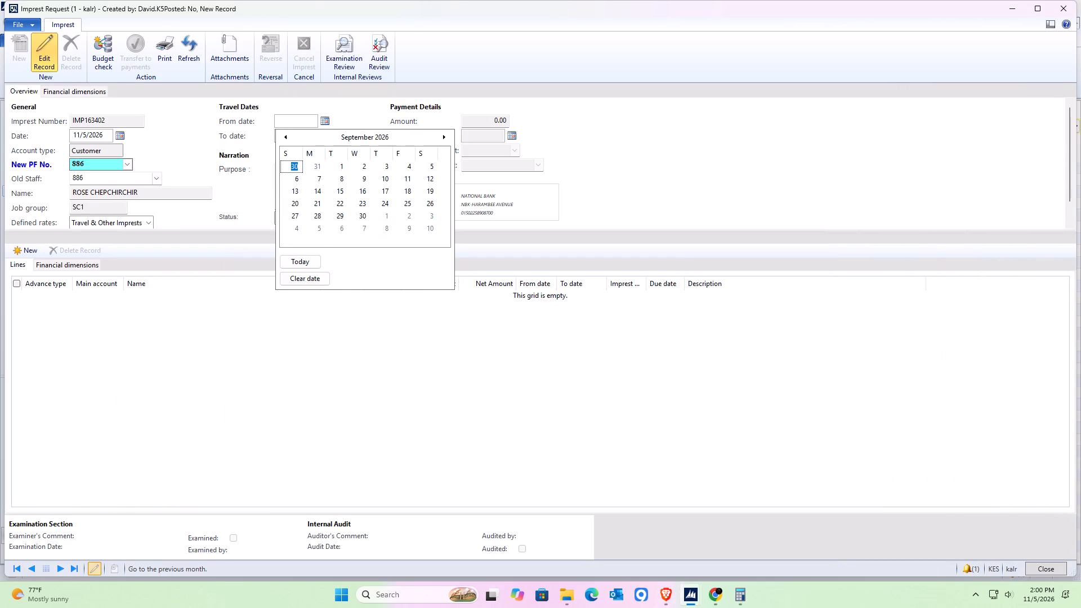
pyautogui.click(320, 203)
pyautogui.click(328, 132)
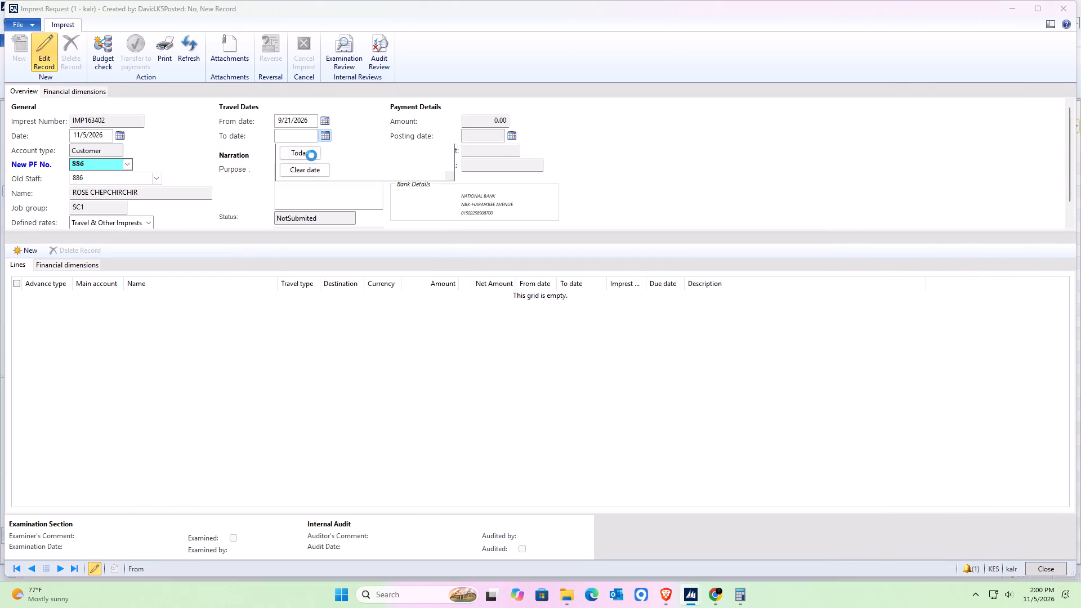
pyautogui.doubleClick(281, 151)
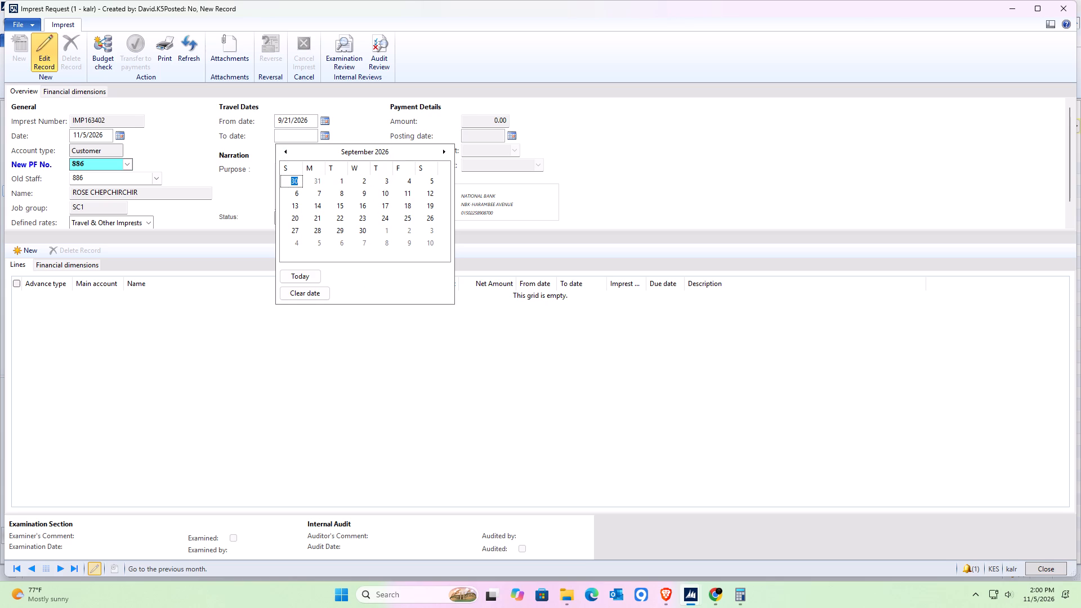
pyautogui.click(312, 216)
# Enter TO REPAIR COTTAGES as the purpose of the imprest request.
pyautogui.click(320, 189)
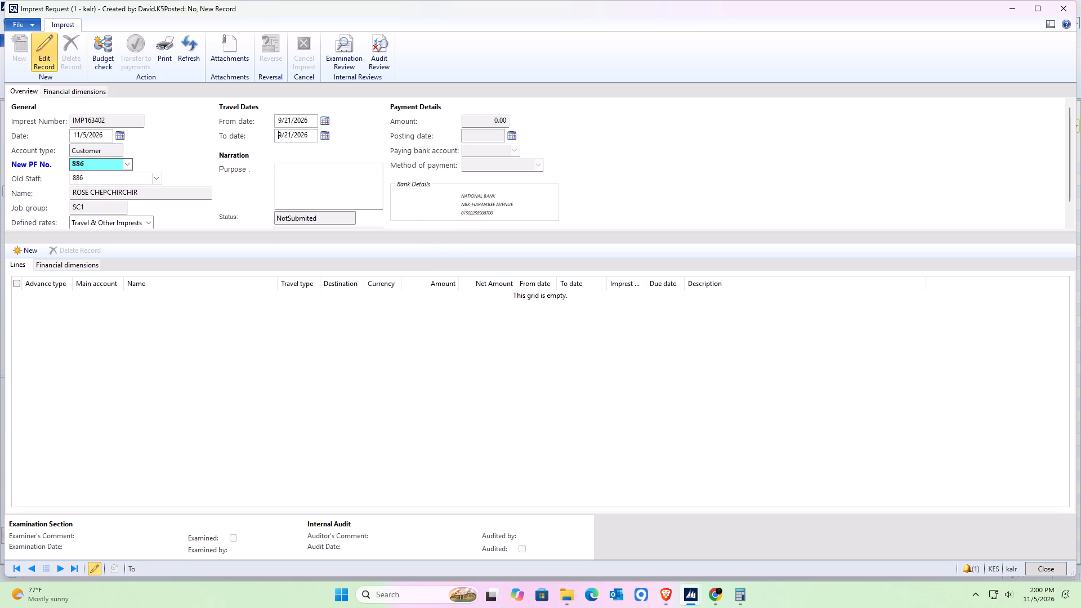
pyautogui.press('t')
pyautogui.click(352, 176)
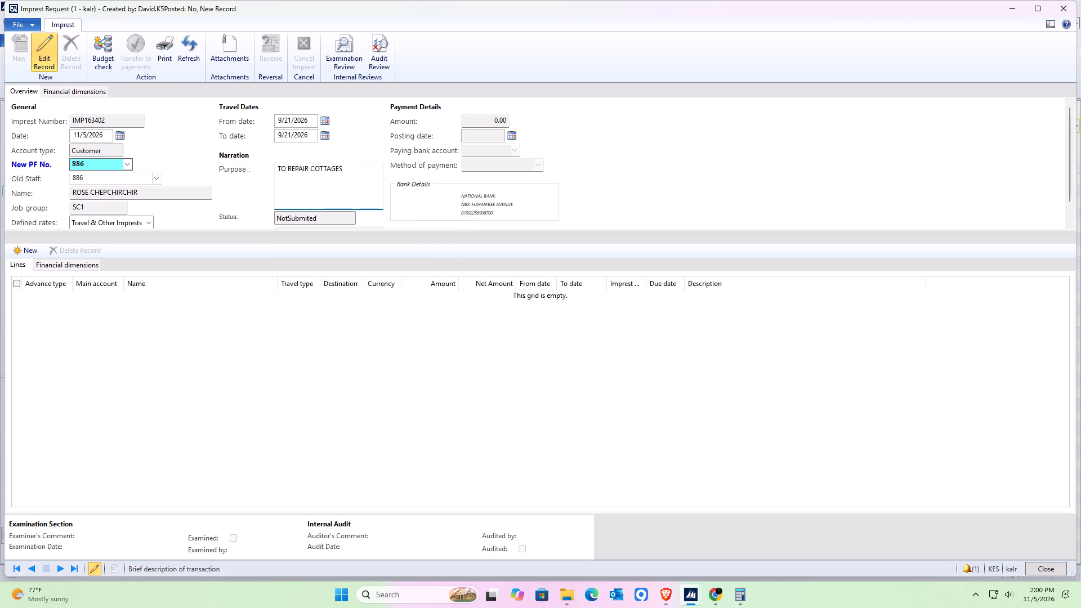
# Set the request's financial dimensions to thematic CROPS, institute K02, center 10 (KALRO FCRI Muguga) and donor DNR0005 (AIA).
pyautogui.click(78, 91)
pyautogui.click(211, 133)
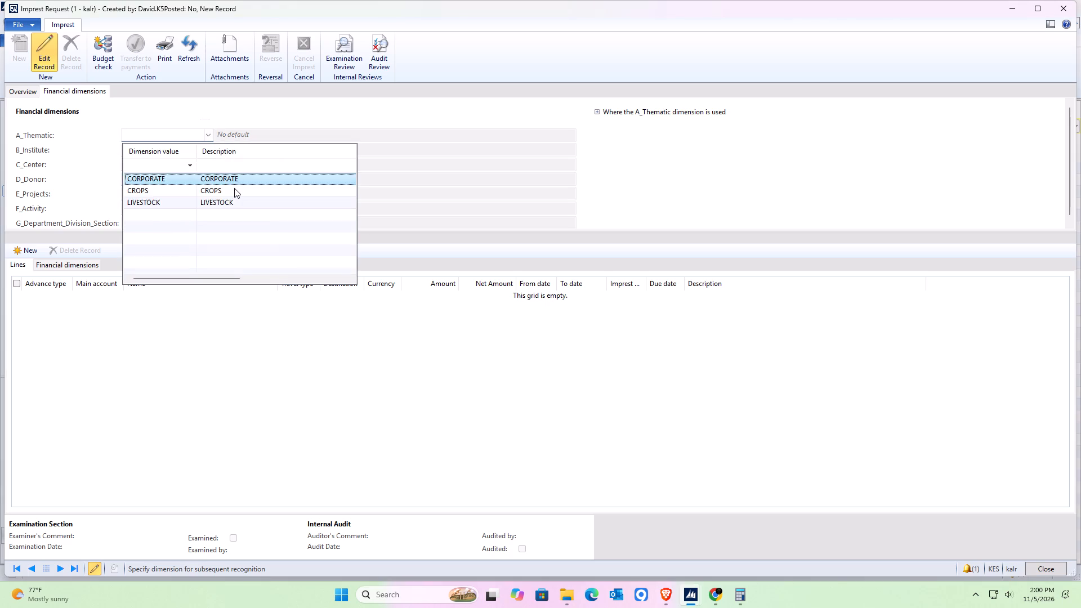
pyautogui.click(235, 193)
pyautogui.click(209, 150)
pyautogui.click(233, 204)
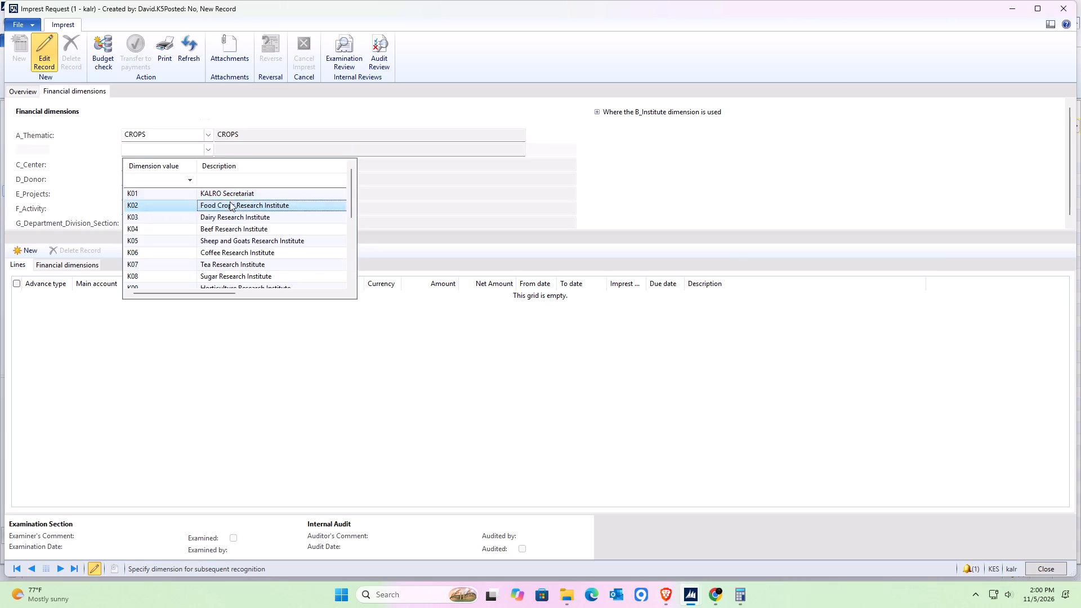
pyautogui.click(209, 168)
pyautogui.scroll(-1, 221, 258)
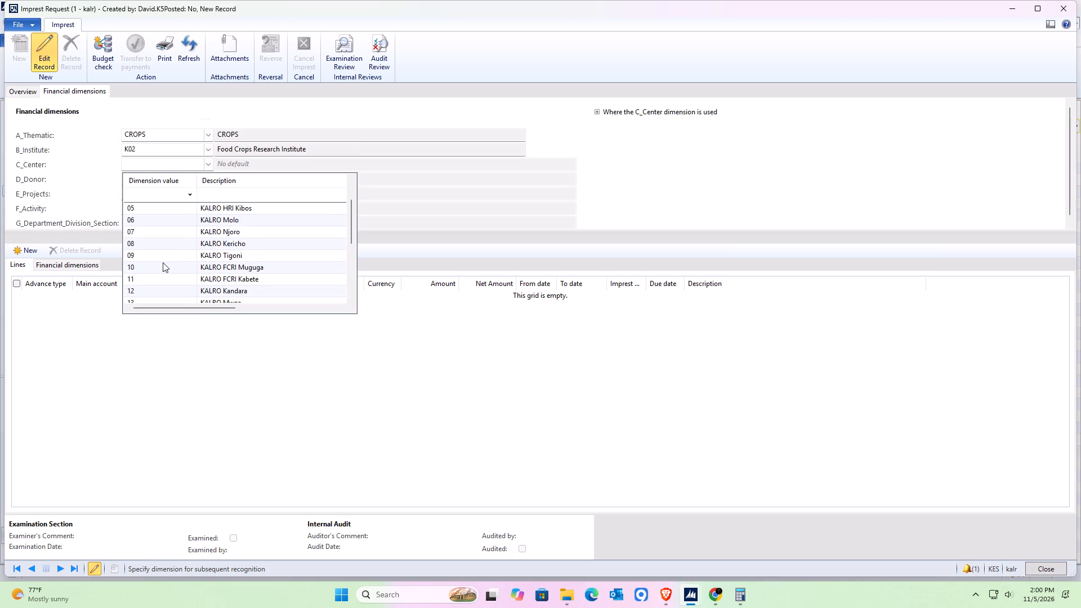
pyautogui.click(158, 268)
pyautogui.click(207, 180)
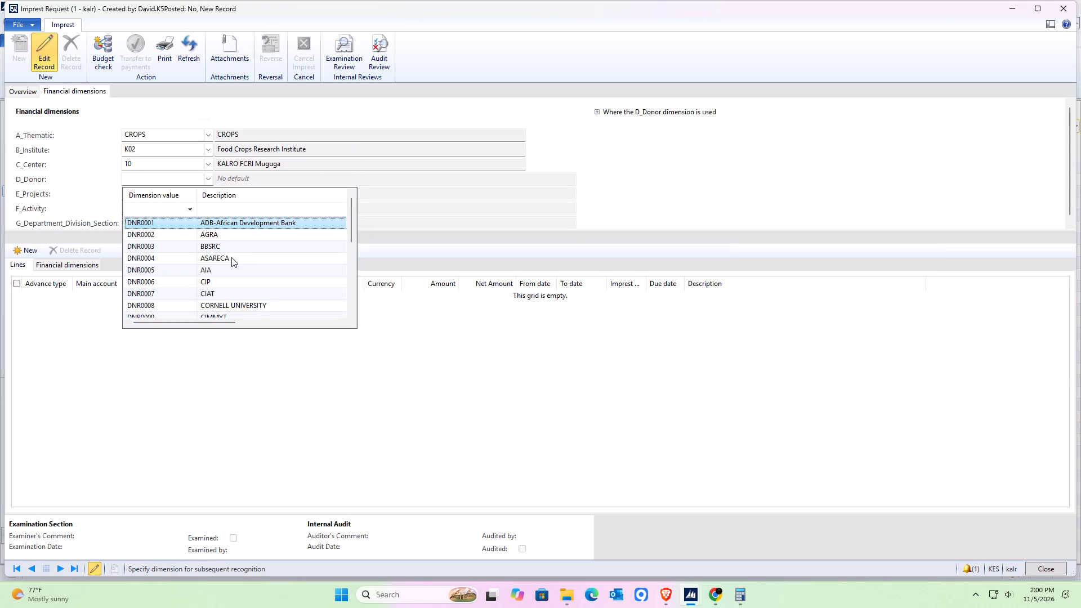
pyautogui.click(218, 273)
# Set the request's project dimension to PRJ0062 (HOSPITALITY), activity to ACT0001 and department to F0000002, and return to the overview.
pyautogui.click(207, 195)
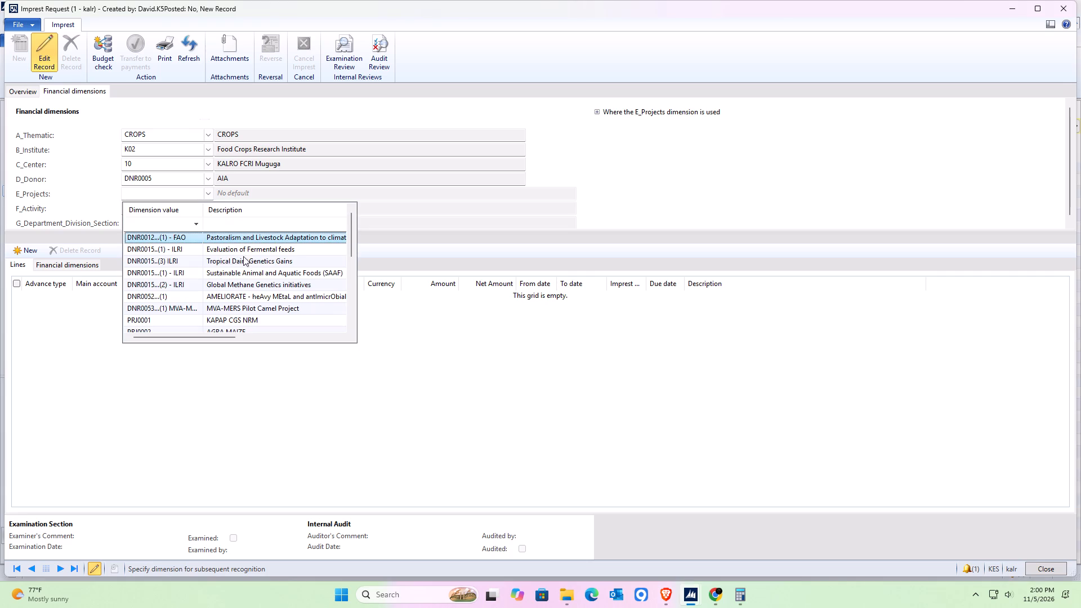
pyautogui.scroll(-16, 248, 271)
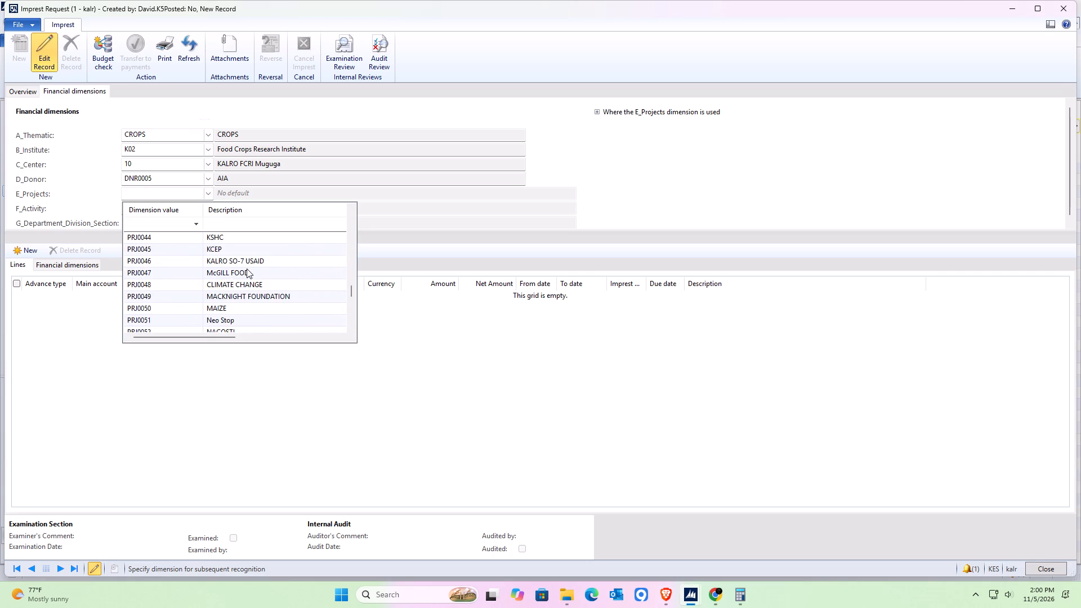
pyautogui.scroll(-5, 247, 269)
pyautogui.click(172, 310)
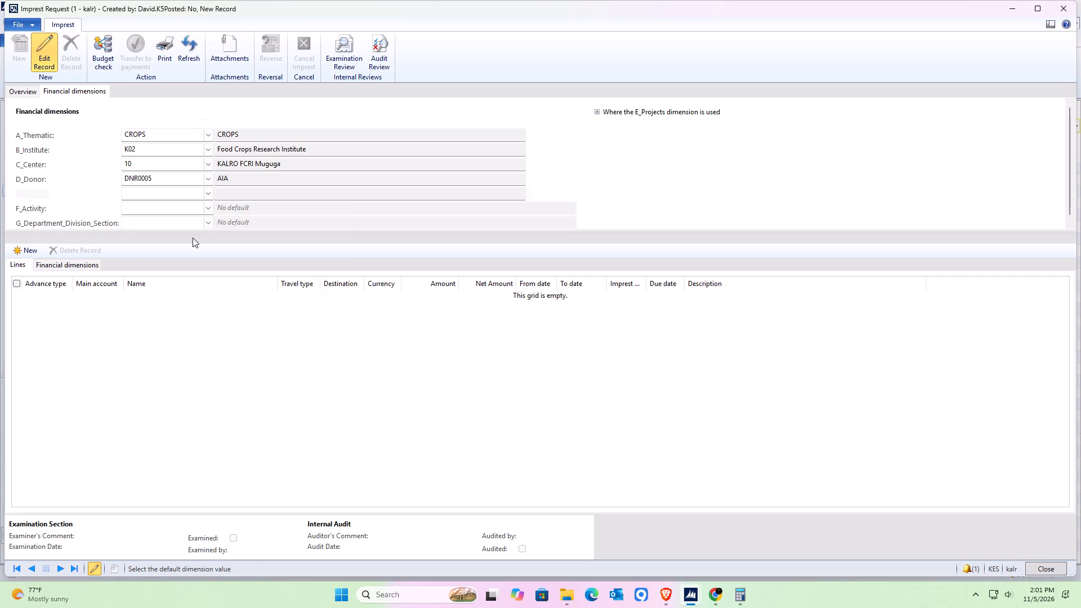
pyautogui.click(211, 204)
pyautogui.click(242, 254)
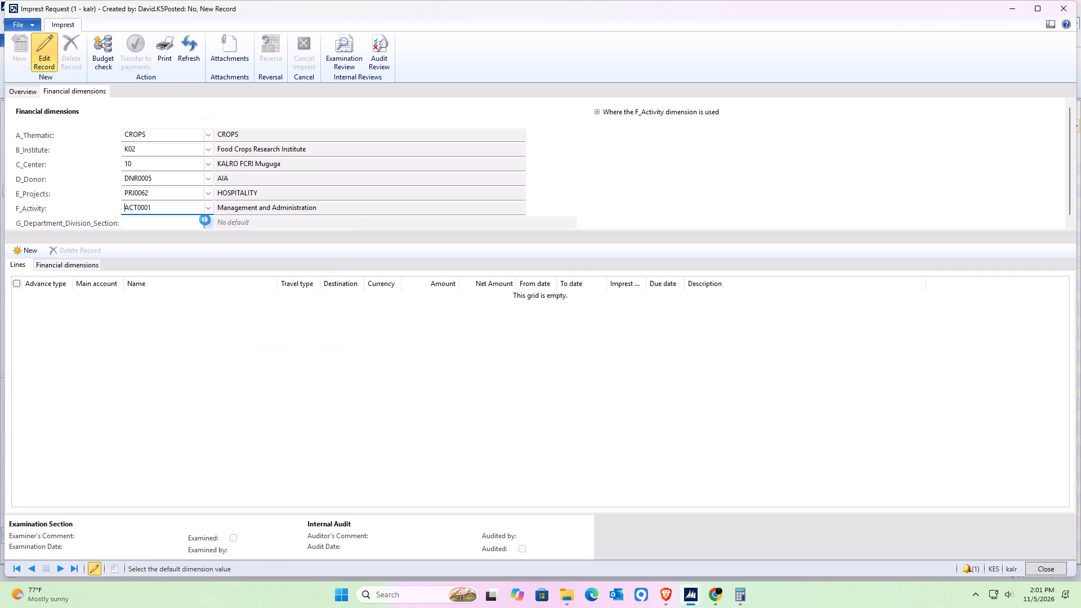
pyautogui.click(205, 220)
pyautogui.press('f')
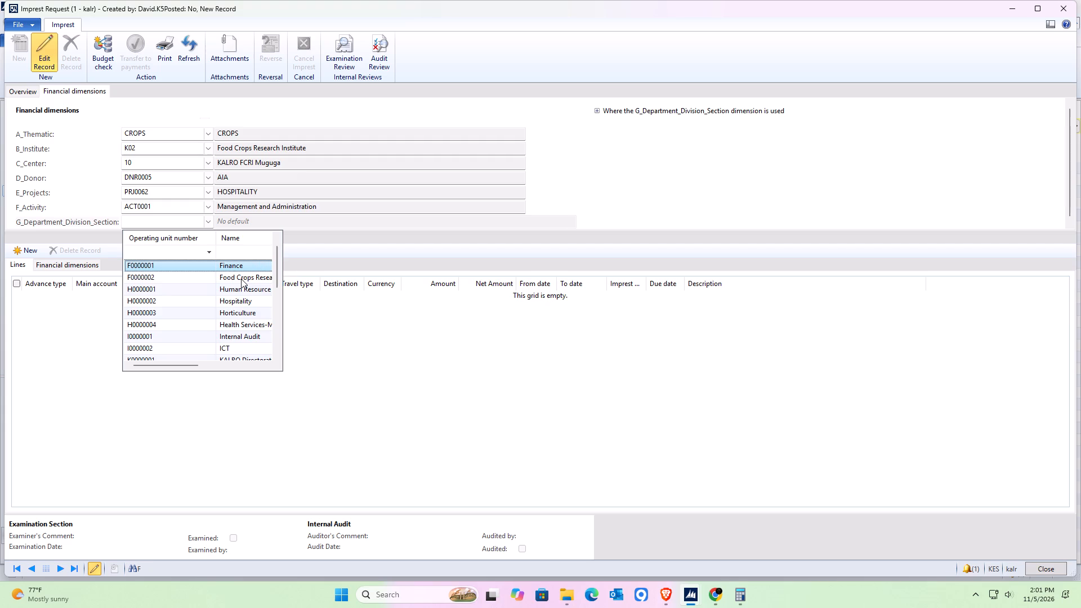
pyautogui.click(241, 279)
pyautogui.click(31, 96)
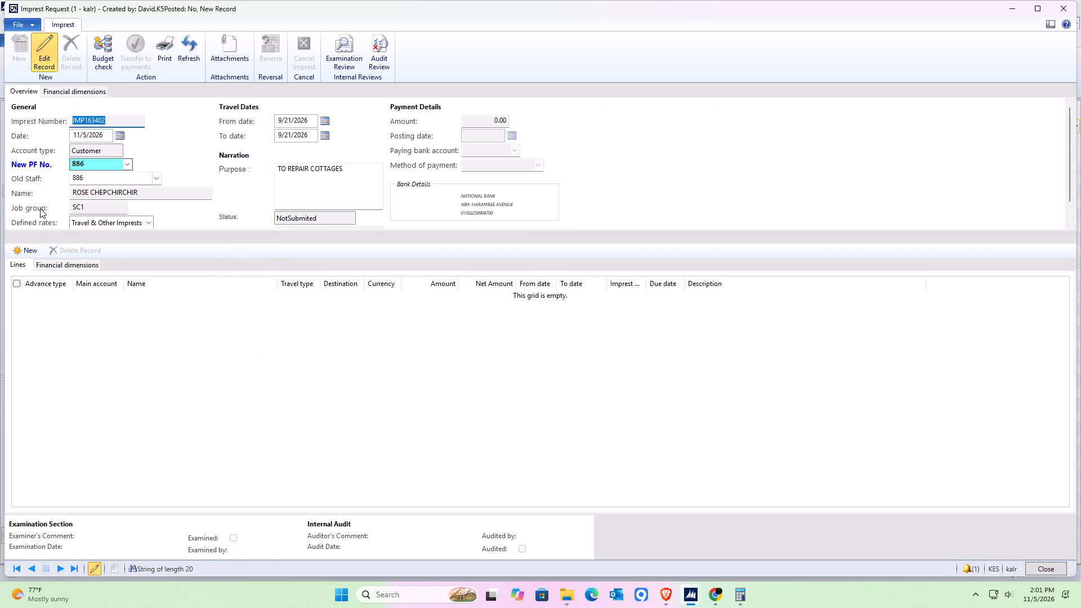
# Add a line to the imprest request with advance type imp,Cafeteria (Cafeteria Expenses) and currency KES.
pyautogui.click(33, 251)
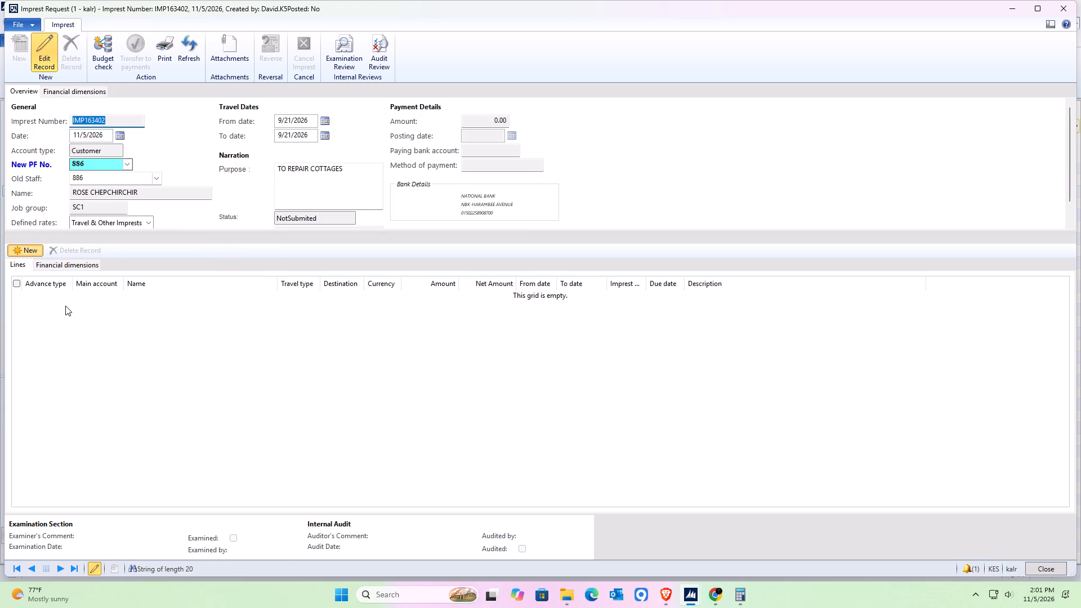
pyautogui.click(64, 296)
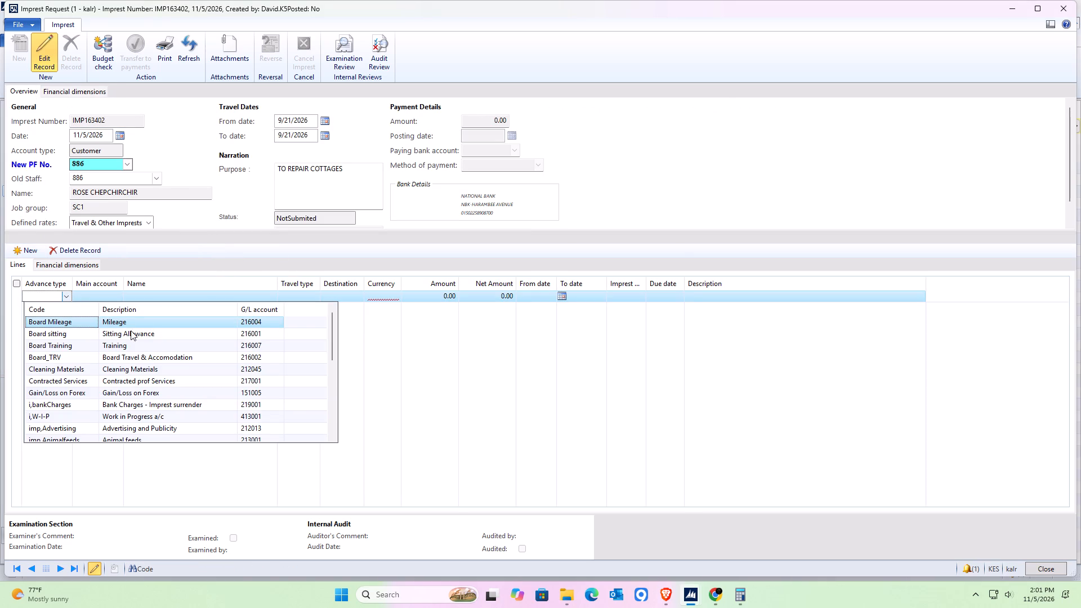
pyautogui.click(129, 312)
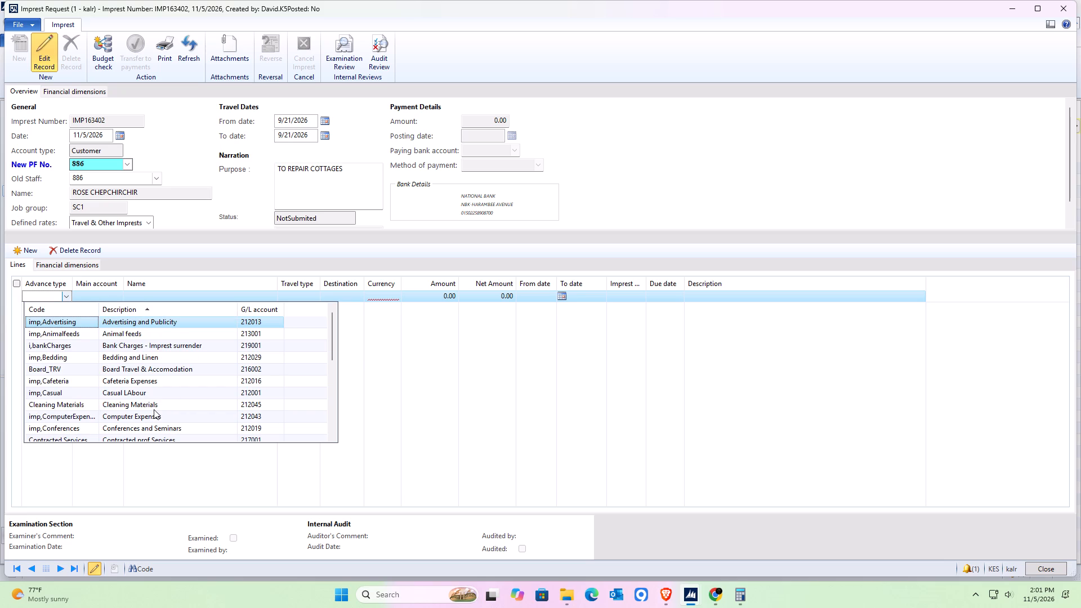
pyautogui.click(155, 385)
pyautogui.click(388, 297)
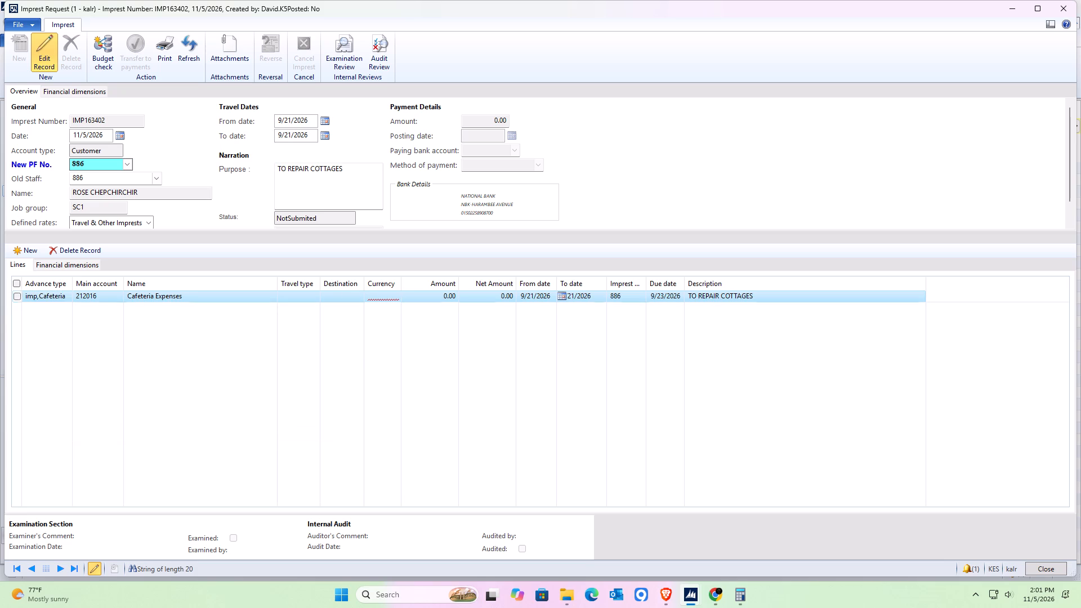
pyautogui.click(396, 299)
pyautogui.click(413, 338)
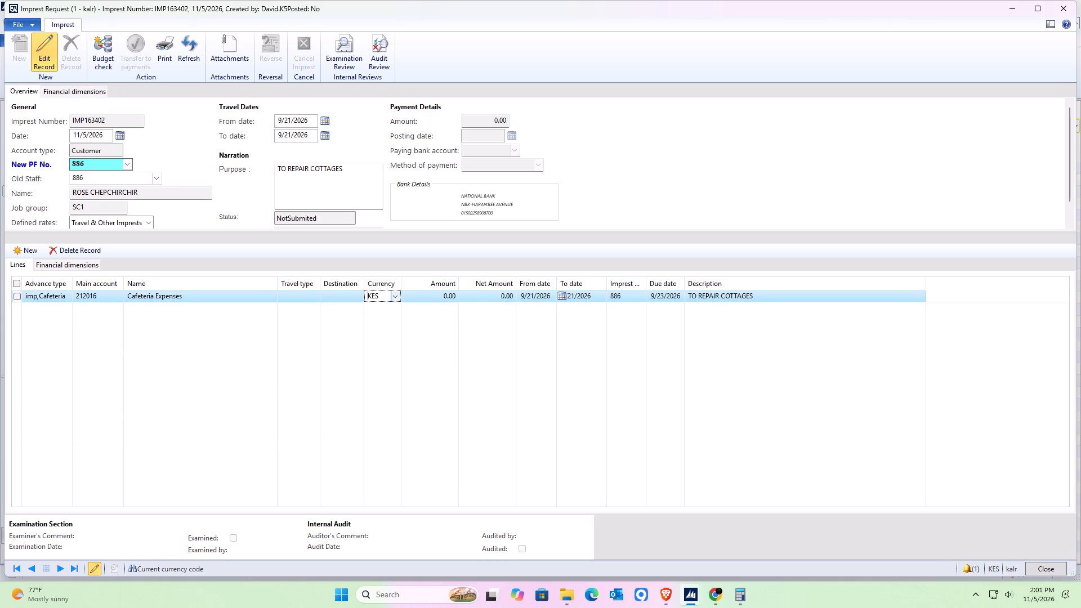
# Set the amount of the Cafeteria Expenses line to 3480.
pyautogui.click(440, 298)
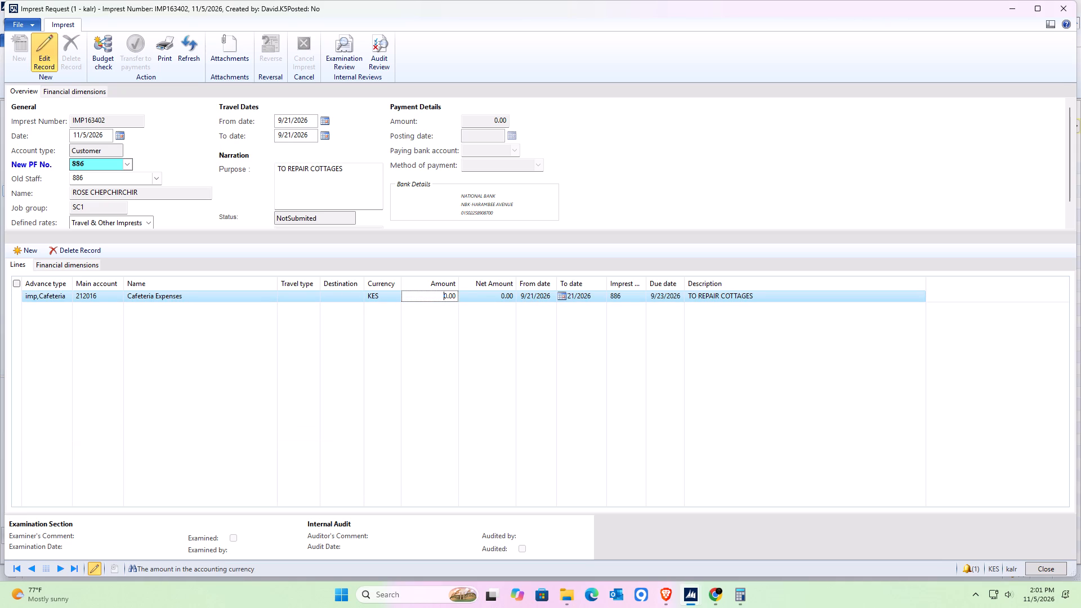
pyautogui.press('3')
pyautogui.write('48')
# Run the budget check on the imprest request and confirm it.
pyautogui.click(113, 54)
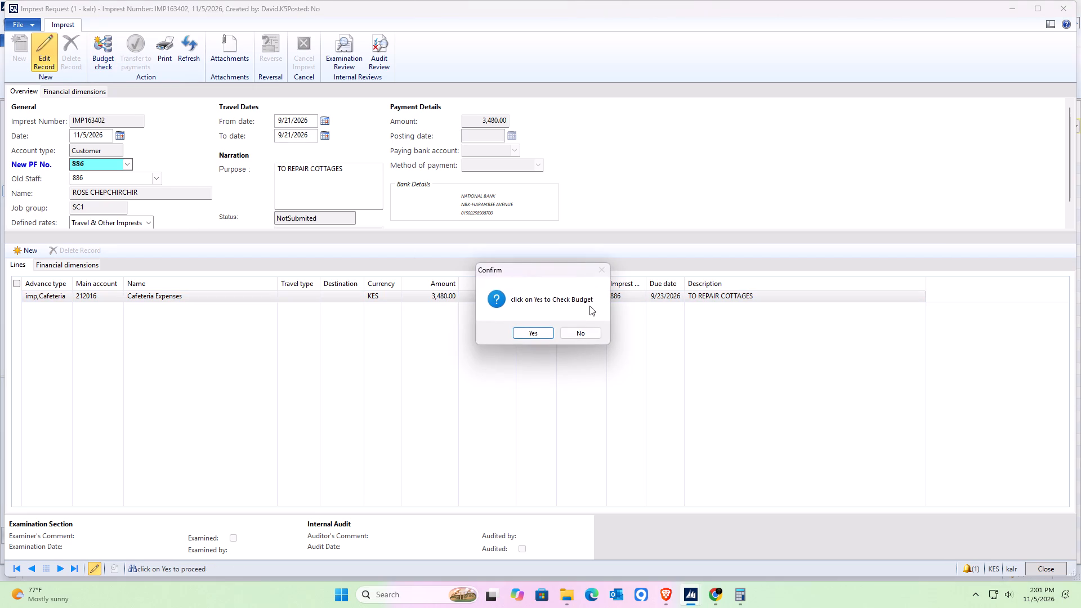
pyautogui.click(528, 330)
pyautogui.click(352, 279)
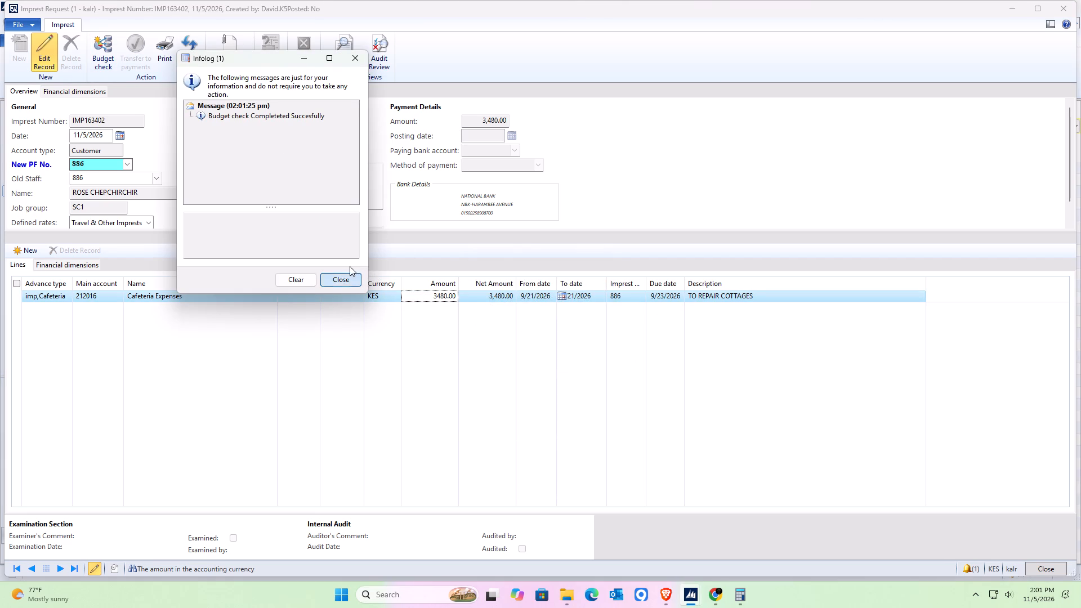
# Refresh the 3,480 KES imprest request, submit it to the workflow without a comment, and close the request.
pyautogui.click(189, 56)
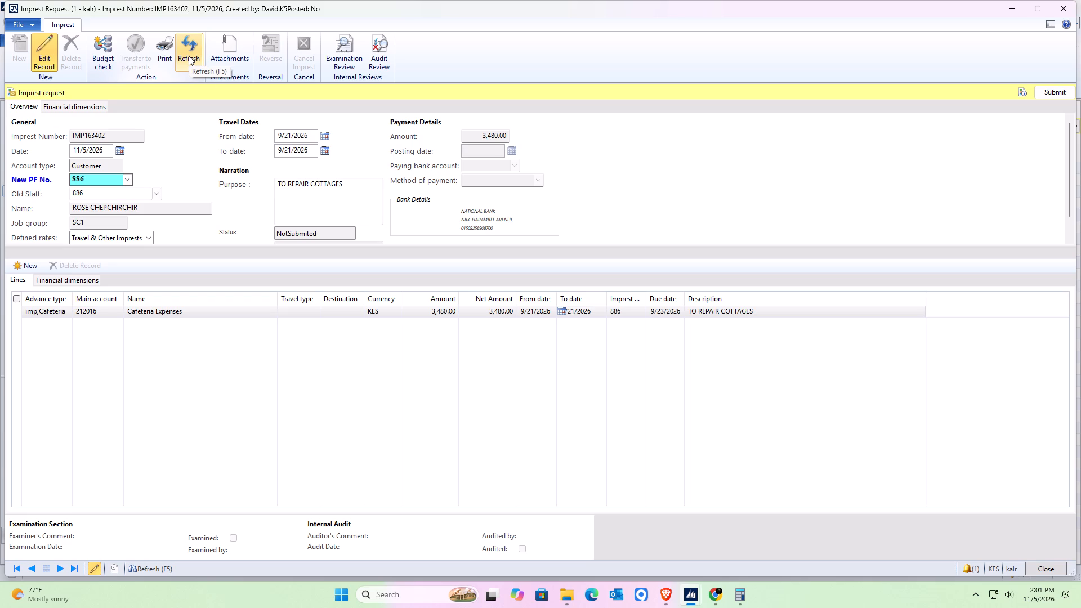
pyautogui.click(1056, 88)
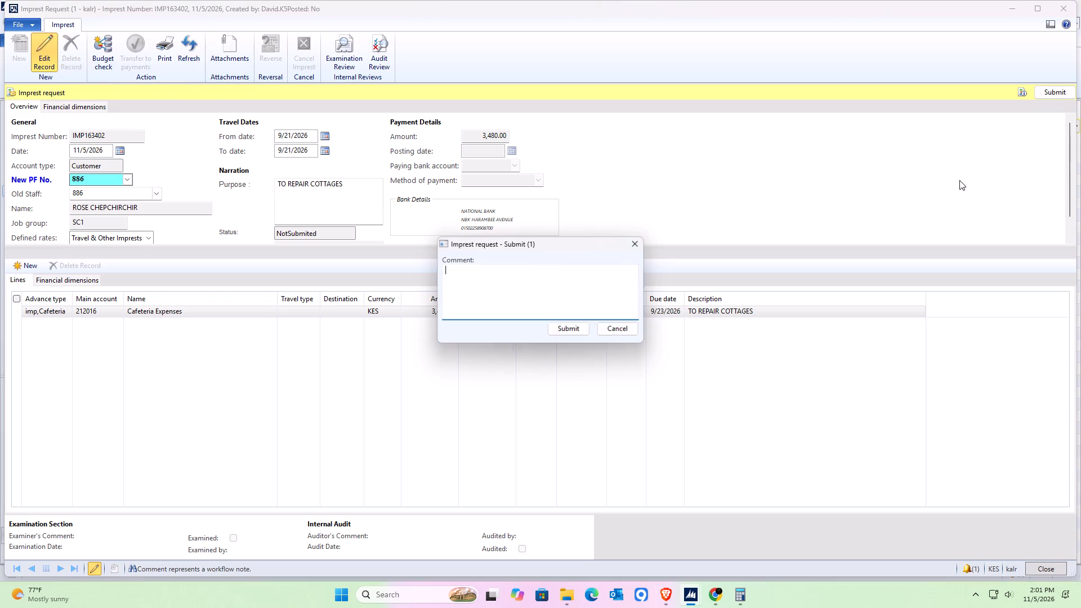
pyautogui.click(577, 330)
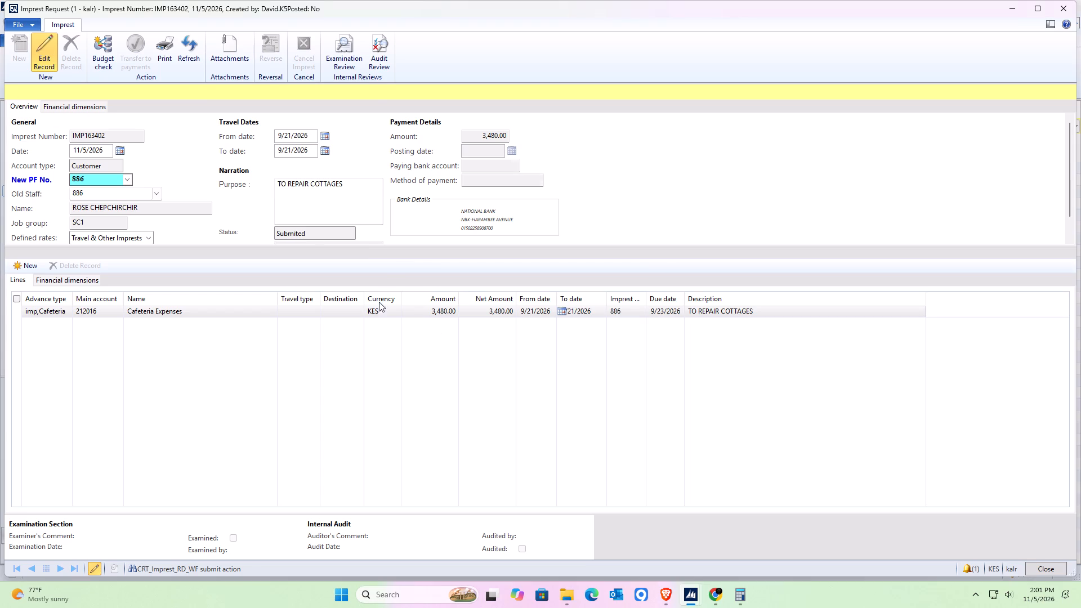
pyautogui.click(341, 284)
pyautogui.click(1060, 564)
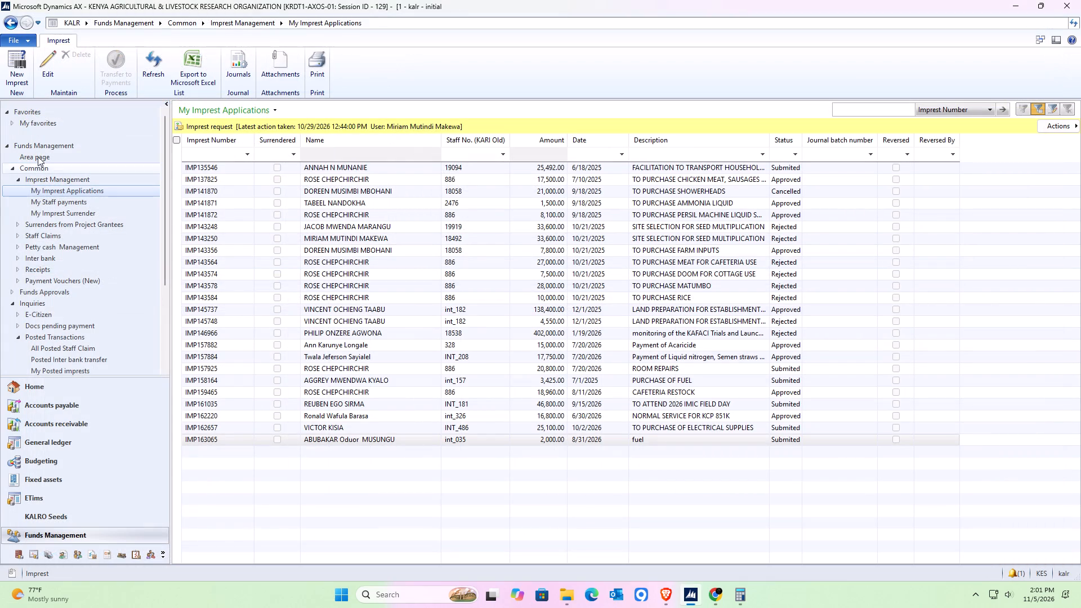
# Create a new imprest request for the same customer using the old staff number.
pyautogui.click(19, 68)
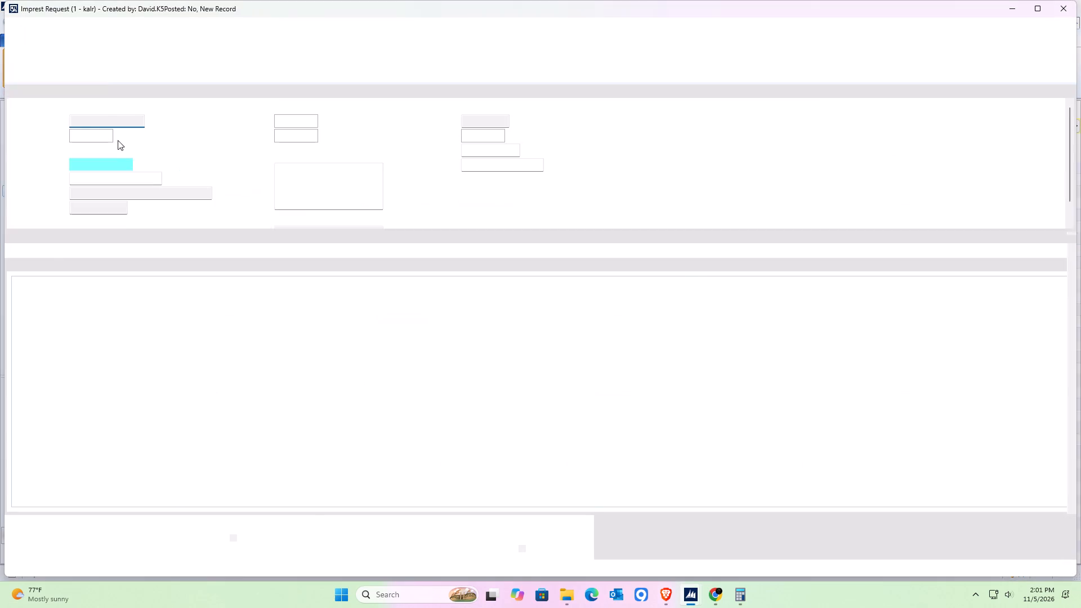
pyautogui.click(116, 177)
pyautogui.press('8')
pyautogui.click(111, 193)
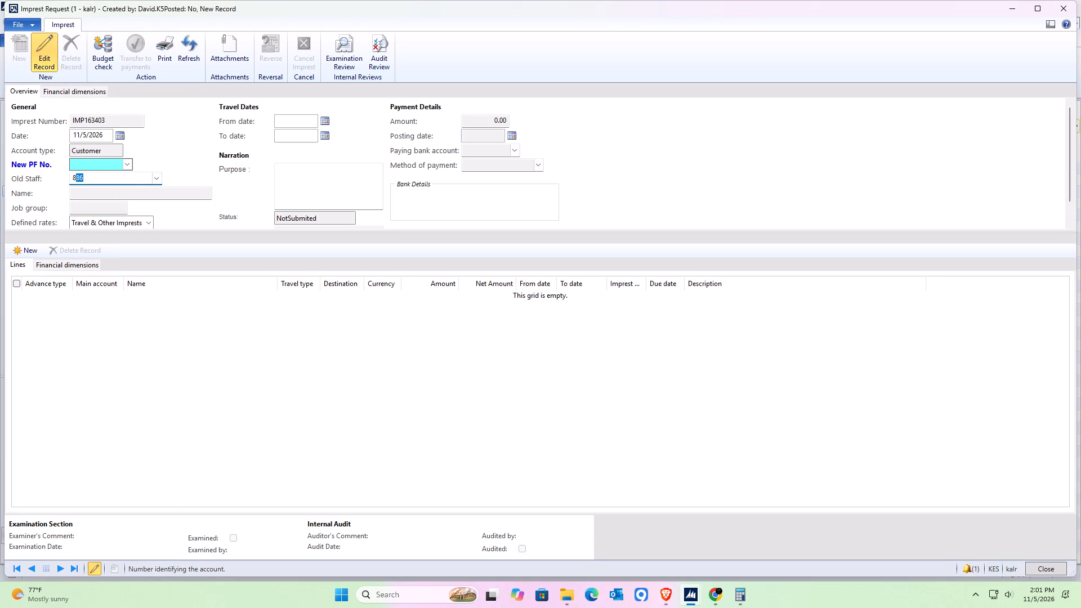
# Set both the travel from date and to date of the new request to 9/21/2026.
pyautogui.click(324, 123)
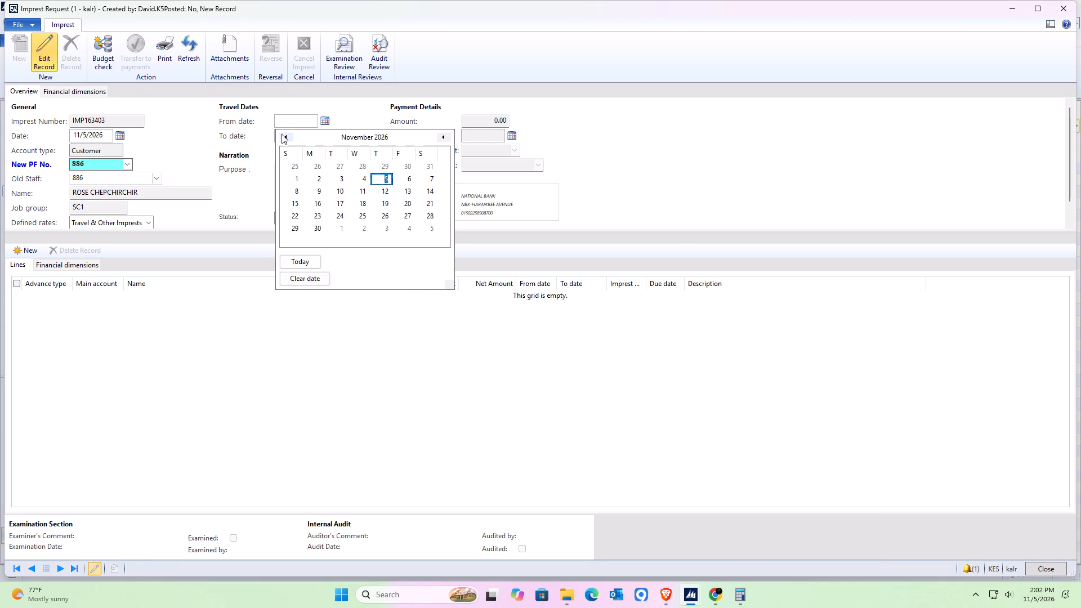
pyautogui.doubleClick(286, 135)
pyautogui.click(322, 200)
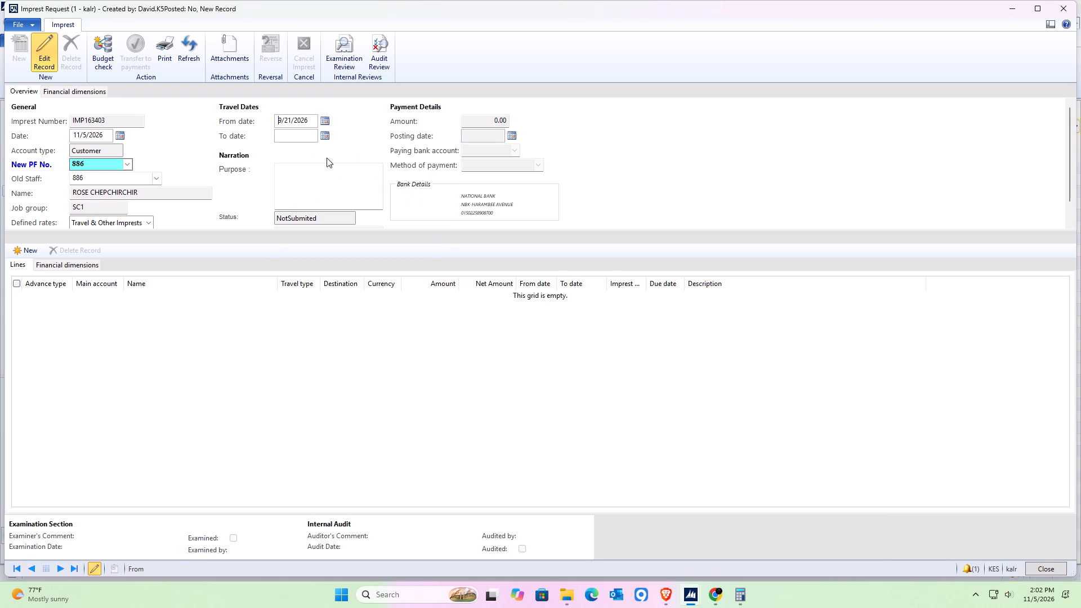
pyautogui.click(328, 136)
pyautogui.click(285, 154)
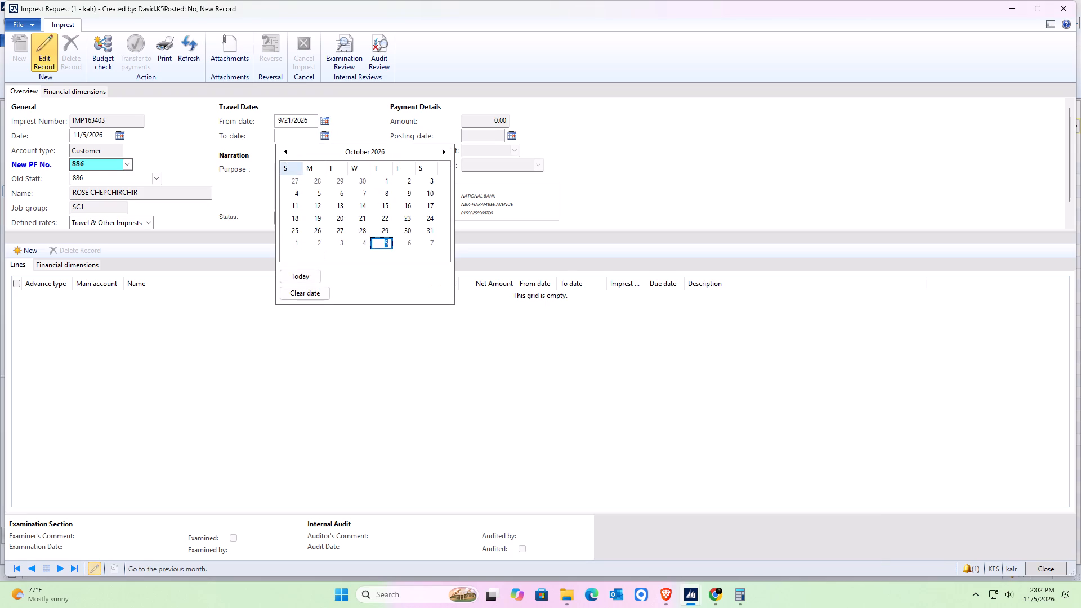
pyautogui.click(291, 153)
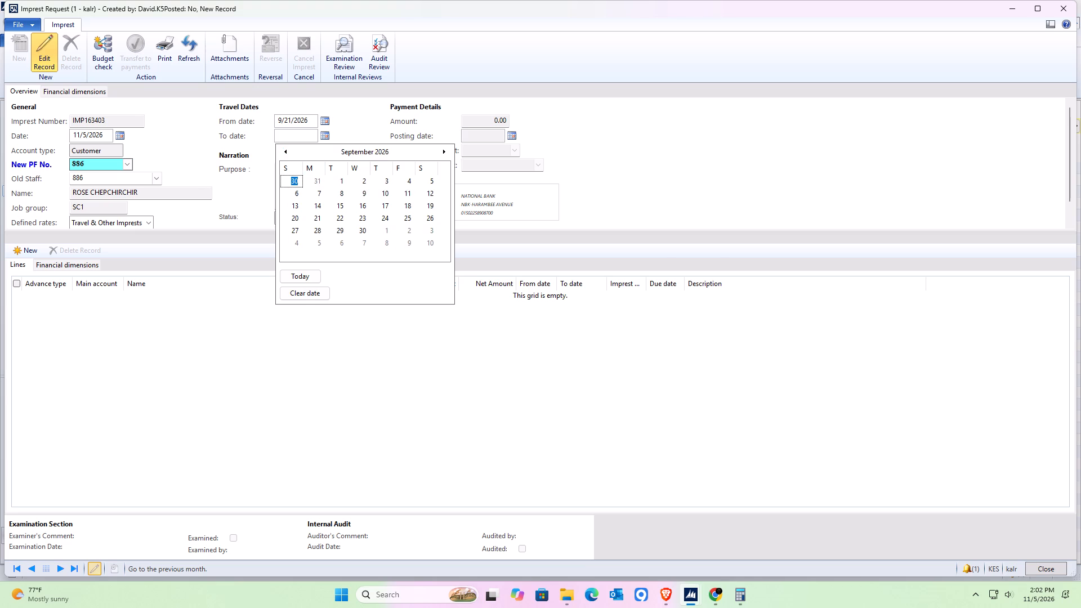
pyautogui.click(312, 218)
# Set the imprest request's own date to 9/21/2026.
pyautogui.click(118, 129)
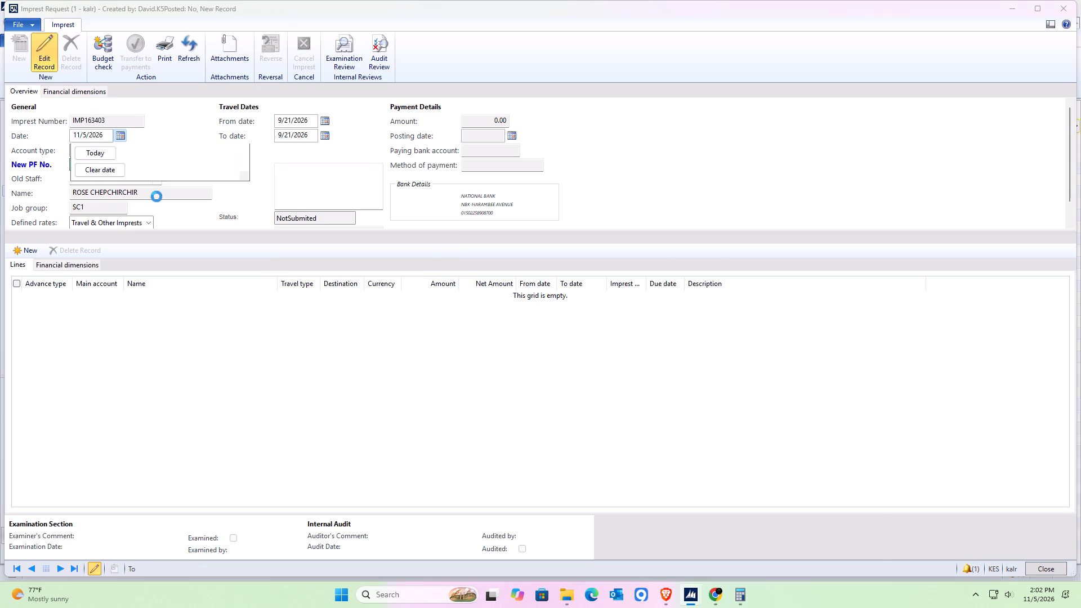
pyautogui.doubleClick(82, 152)
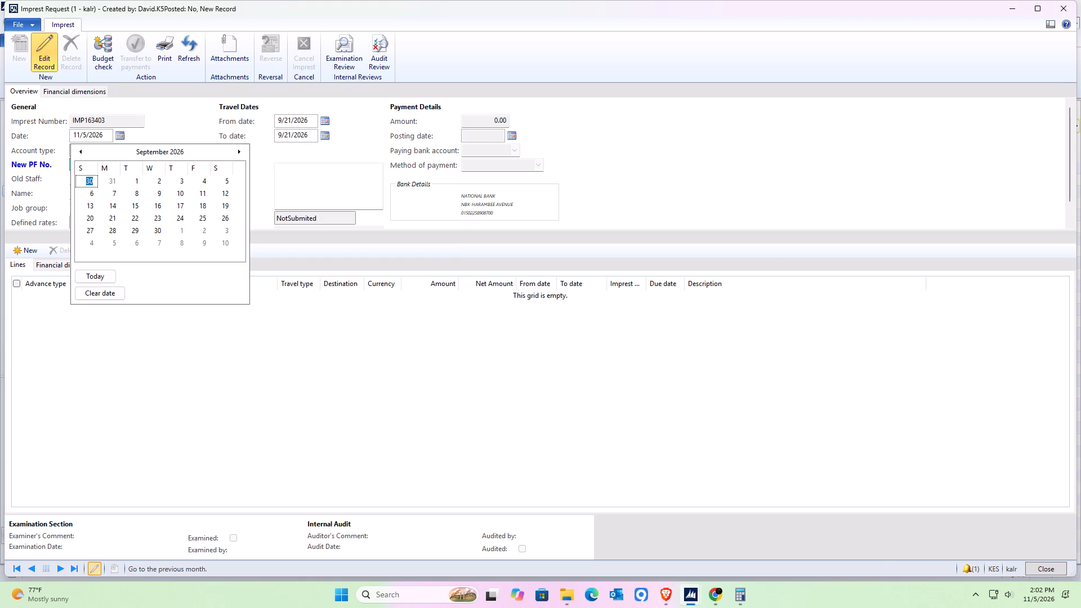
pyautogui.click(108, 220)
# Enter the request's purpose in capitals as TO REPAIR COTTAGES.
pyautogui.click(349, 178)
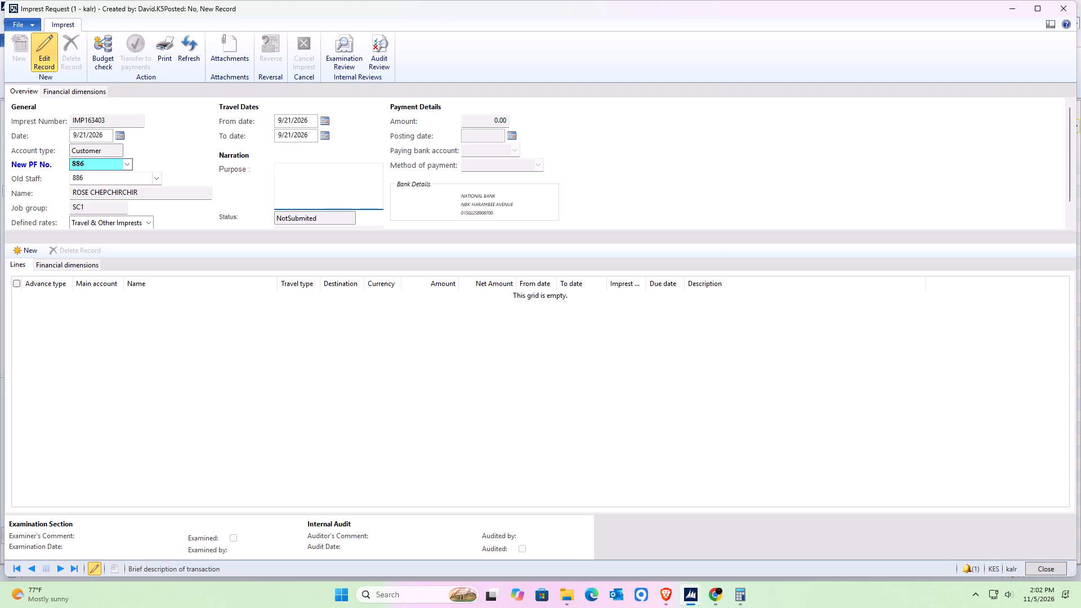
pyautogui.press('r')
pyautogui.write('to')
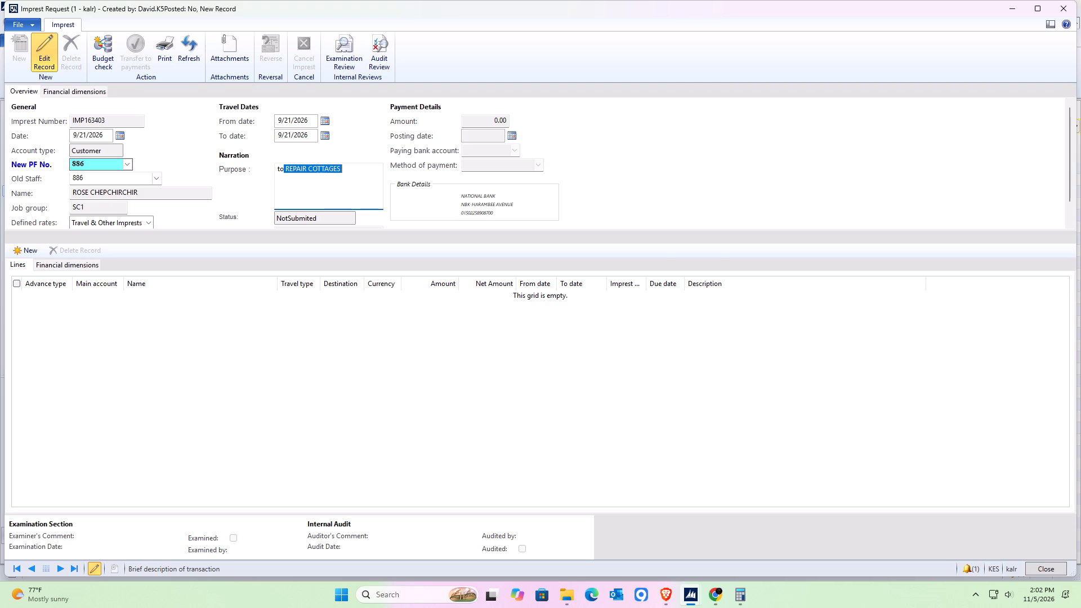
pyautogui.press('BackSpace')
pyautogui.press('BackSpace')
pyautogui.press('BackSpace')
pyautogui.press('BackSpace')
pyautogui.write('TO')
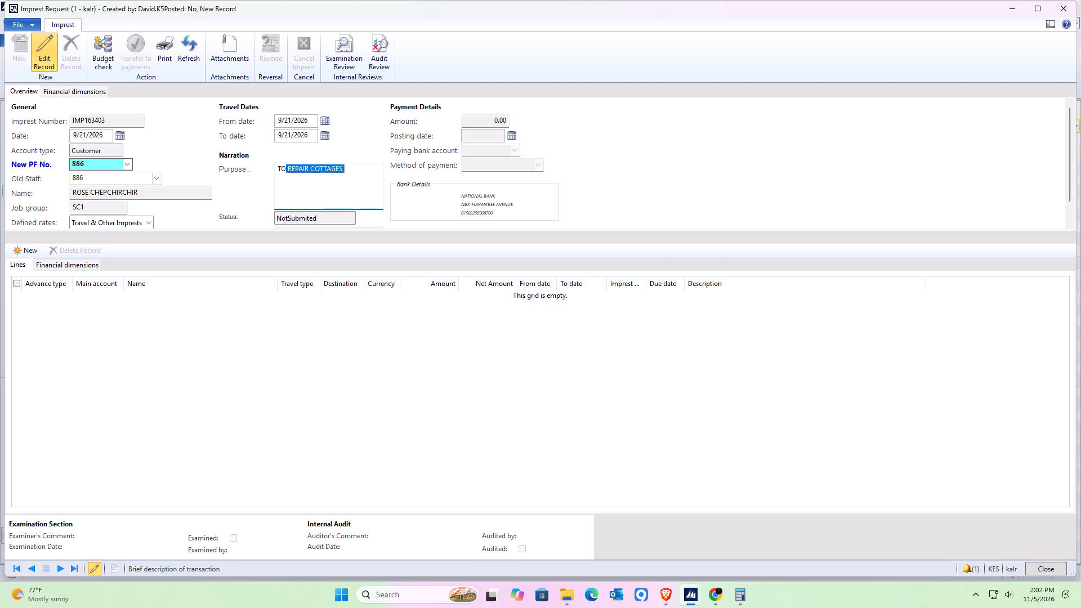
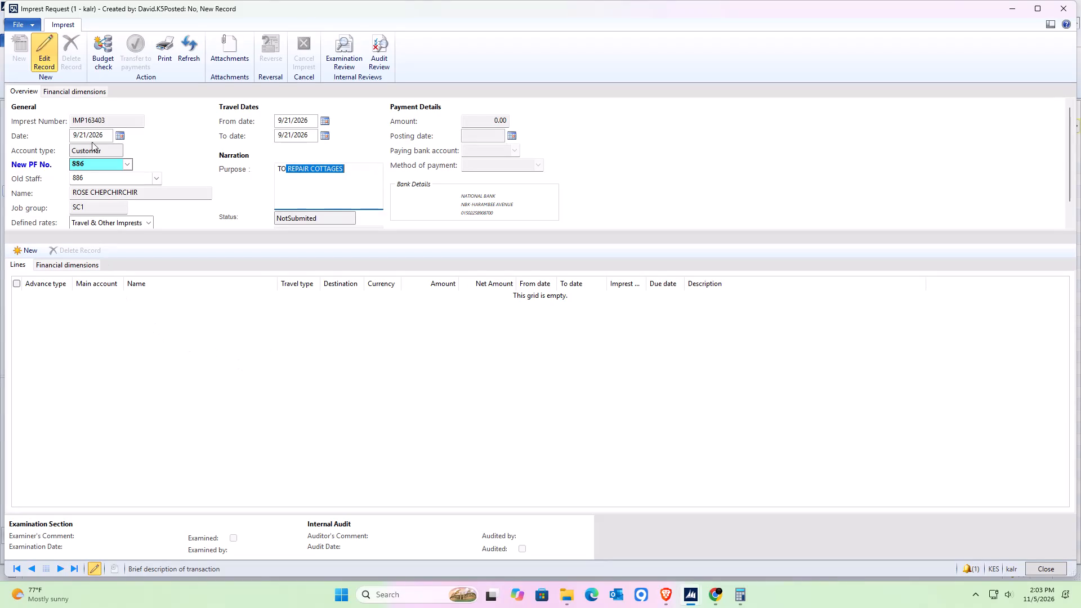
# In the request's financial dimensions, set the thematic dimension to CROPS and the institute to K02, Food Crops Research Institute.
pyautogui.click(88, 95)
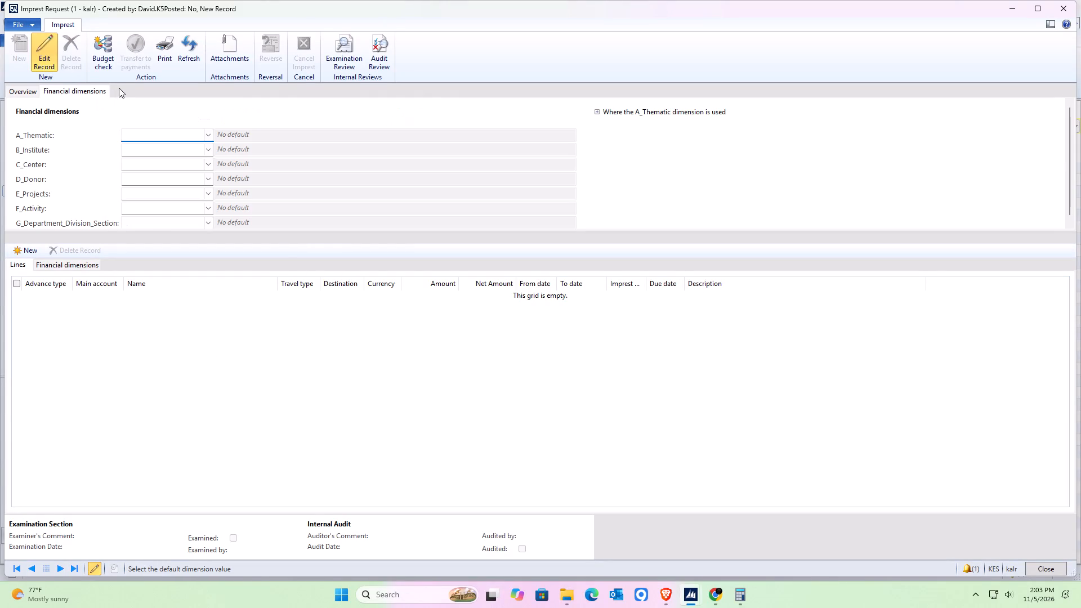
pyautogui.click(212, 132)
pyautogui.click(214, 202)
pyautogui.click(213, 130)
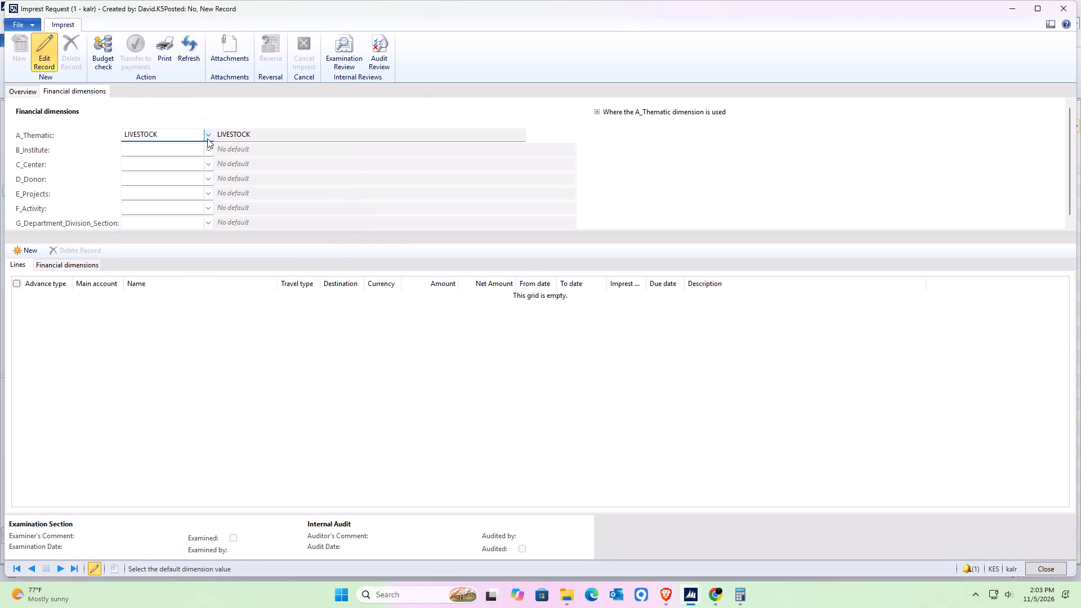
pyautogui.click(207, 138)
pyautogui.click(223, 191)
pyautogui.click(207, 148)
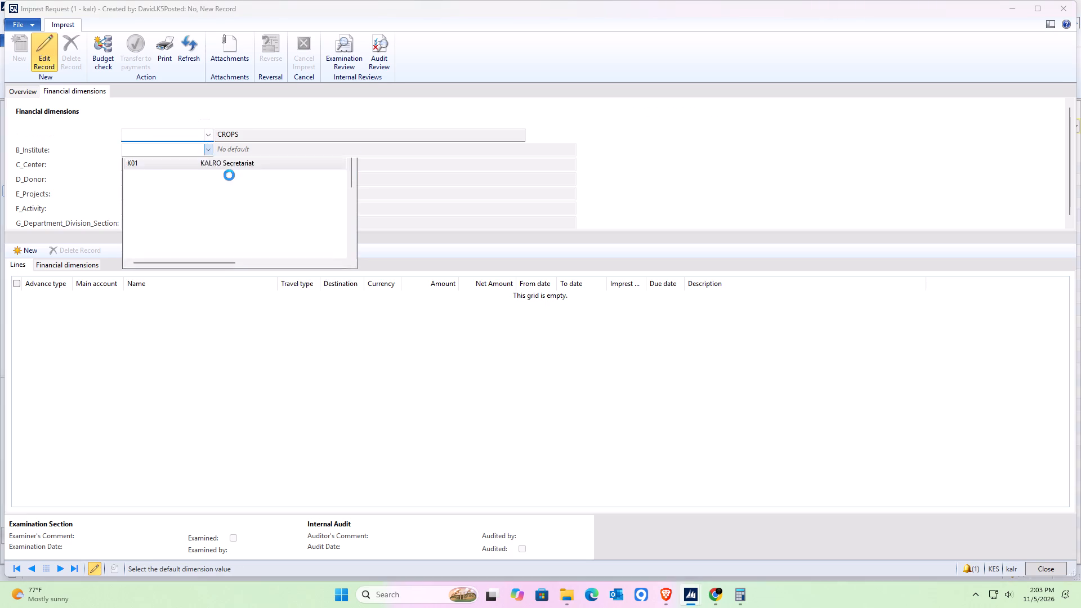
pyautogui.click(224, 206)
# Set the center dimension to 10, KALRO FCRI Muguga, and the donor to DNR0005, AIA.
pyautogui.click(208, 165)
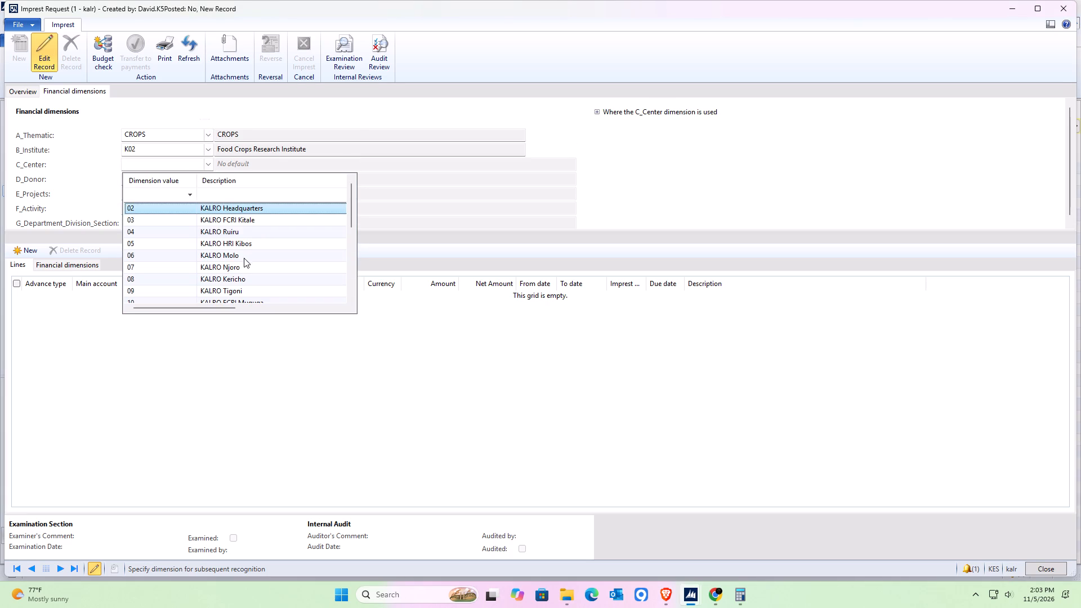
pyautogui.scroll(-1, 195, 280)
pyautogui.click(173, 264)
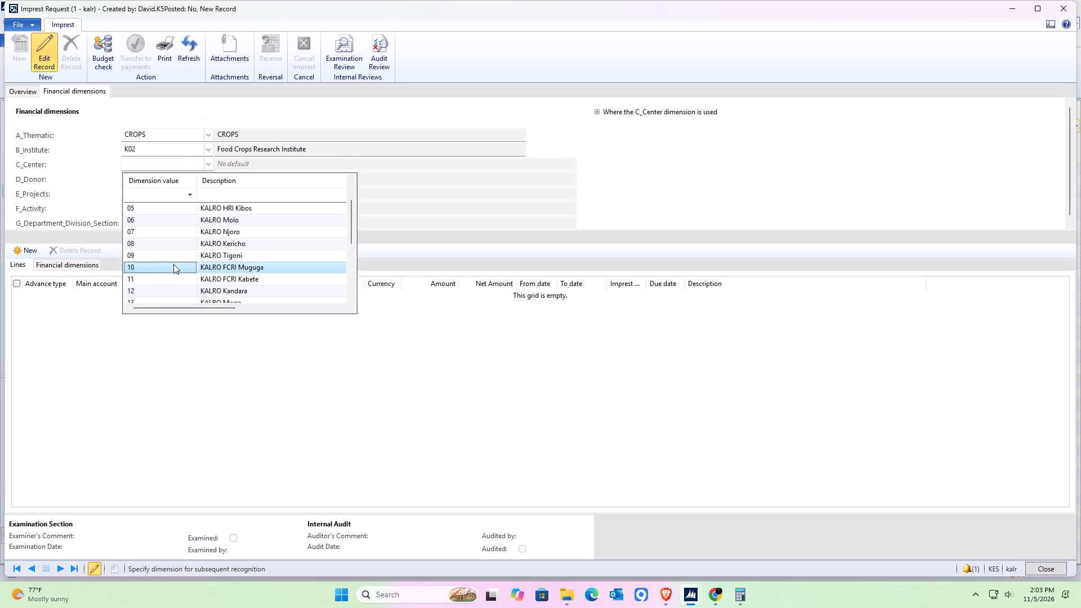
pyautogui.click(205, 179)
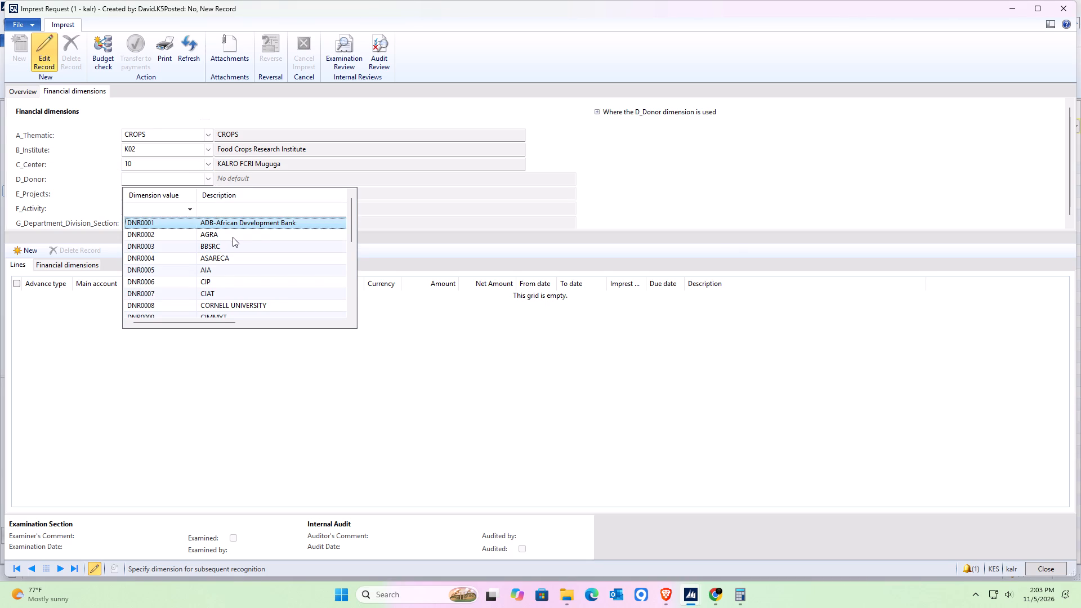
pyautogui.click(220, 269)
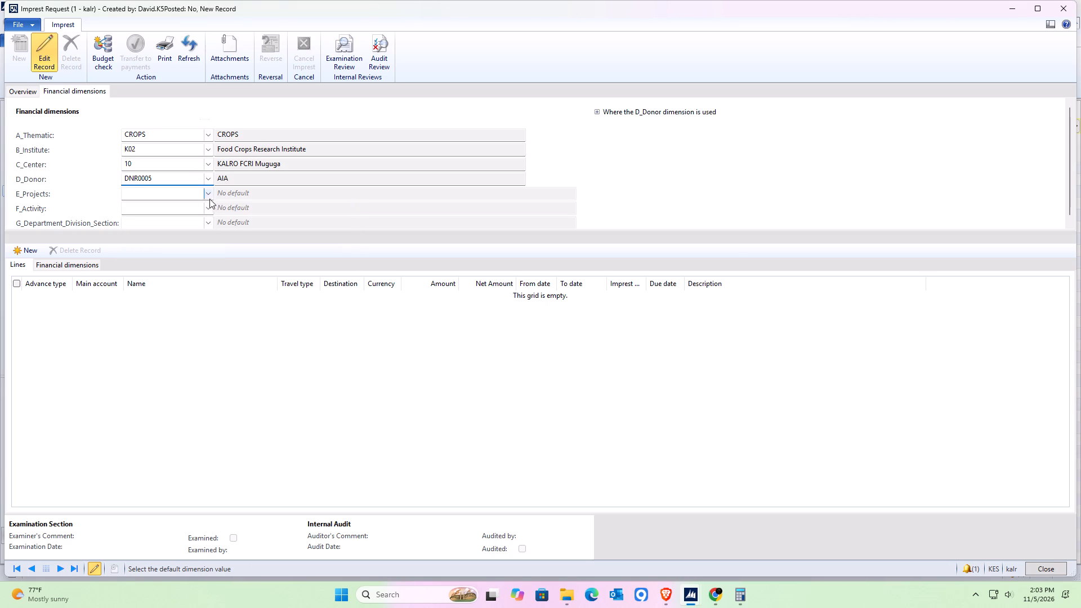
# Set the projects dimension to PRJ0062, HOSPITALITY.
pyautogui.click(209, 197)
pyautogui.scroll(-3, 245, 286)
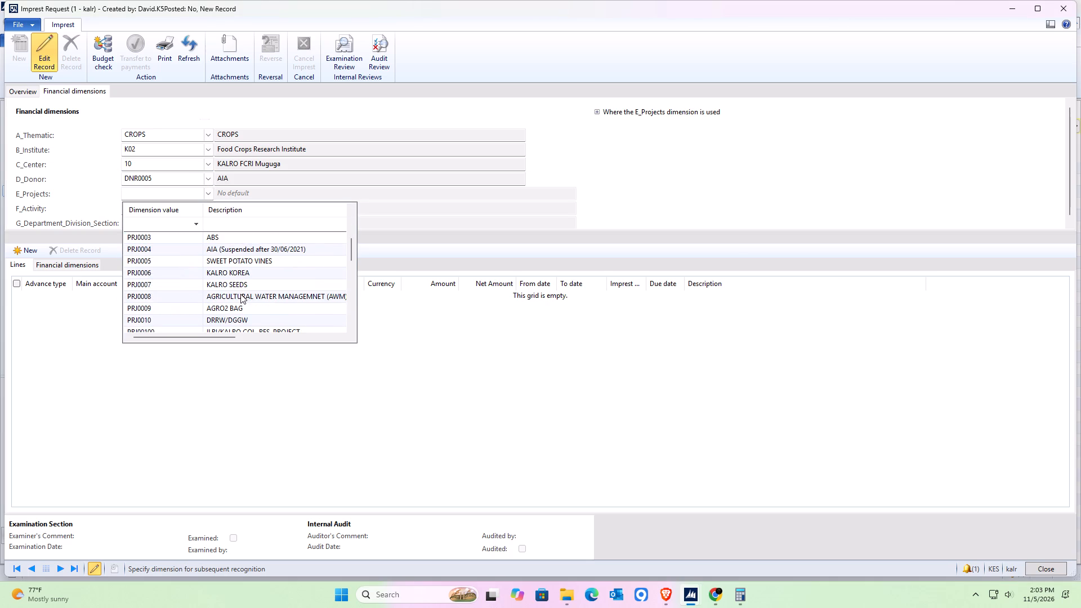
pyautogui.scroll(1, 240, 294)
pyautogui.scroll(-5, 240, 294)
pyautogui.scroll(2, 240, 294)
pyautogui.scroll(-15, 239, 293)
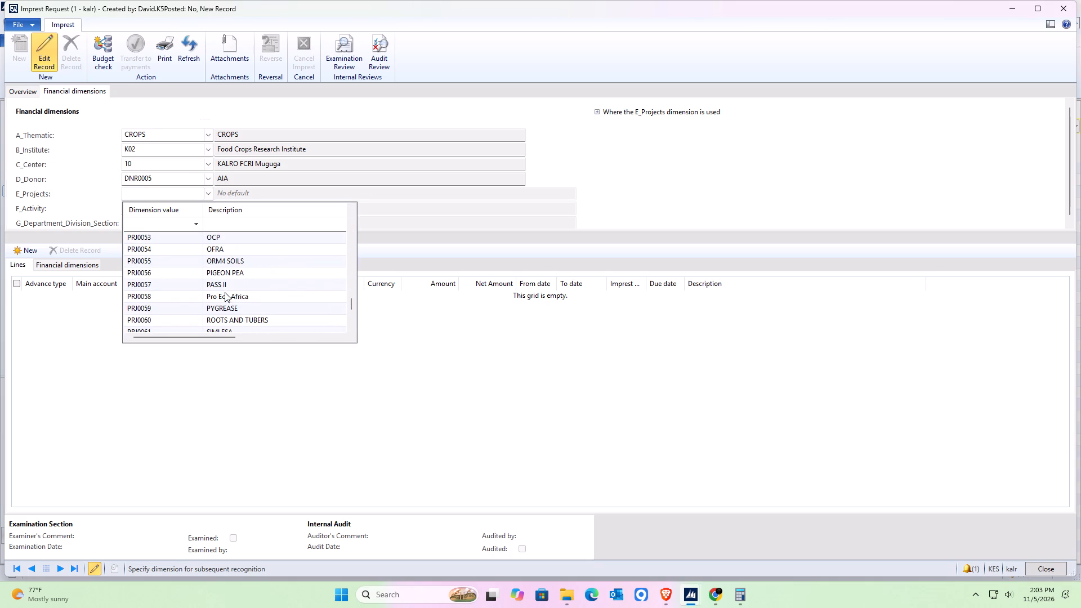
pyautogui.scroll(-2, 223, 293)
pyautogui.click(164, 275)
# Set the activity to ACT0001, Management and Administration, and the department/division/section to F0000002, Food Crops Research Systems.
pyautogui.click(209, 209)
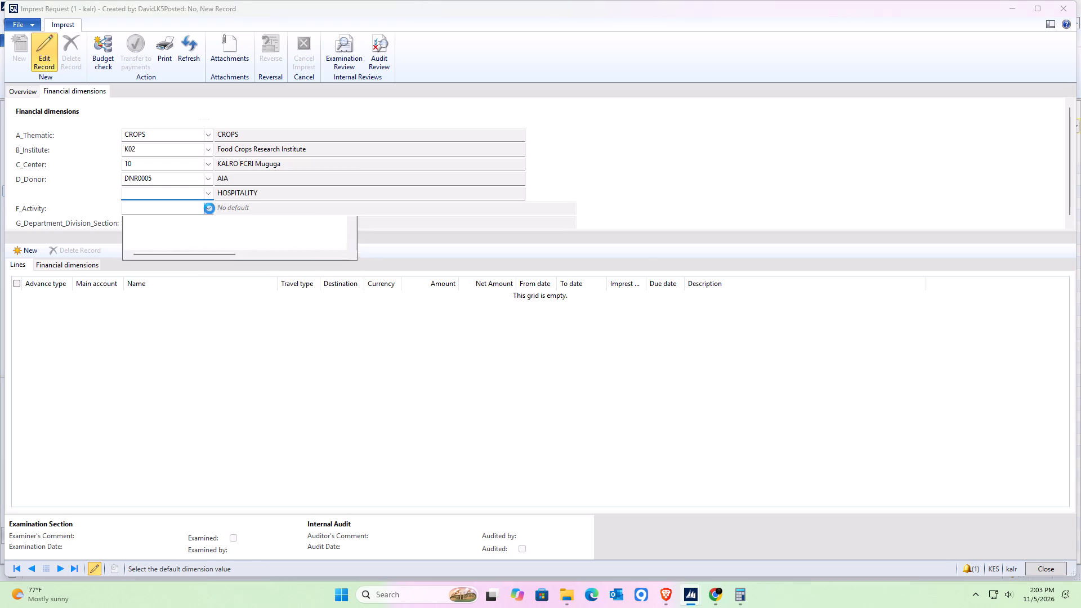
pyautogui.click(213, 252)
pyautogui.click(206, 225)
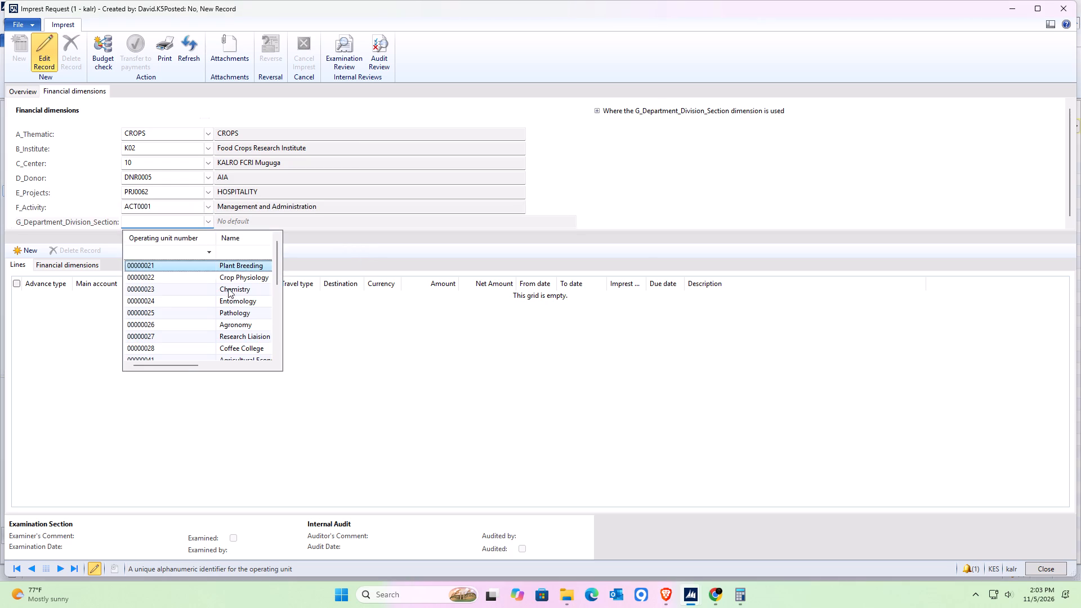
pyautogui.click(225, 243)
pyautogui.click(228, 242)
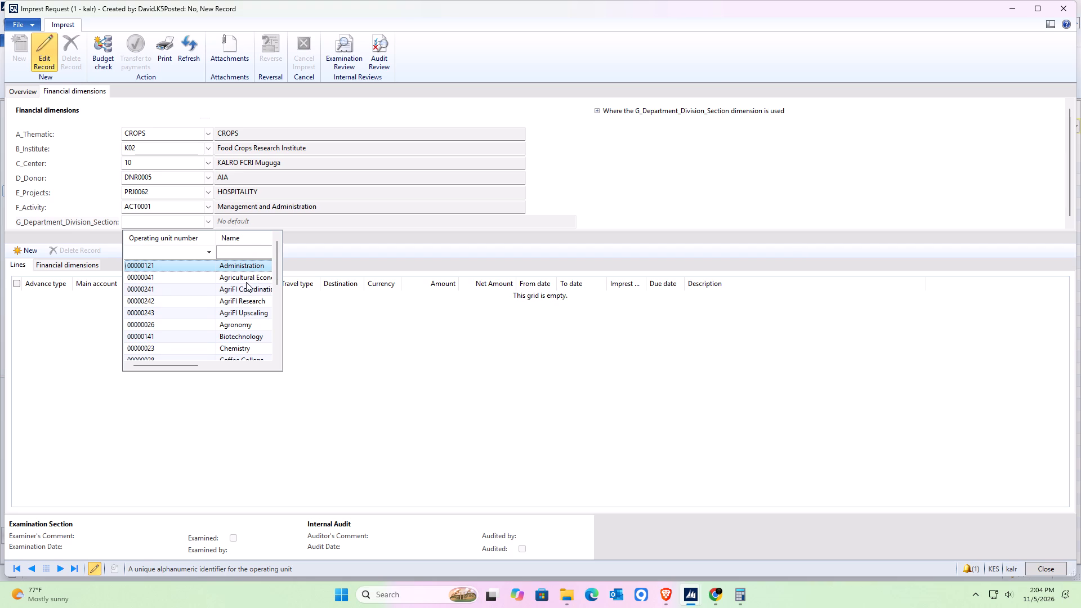
pyautogui.press('f')
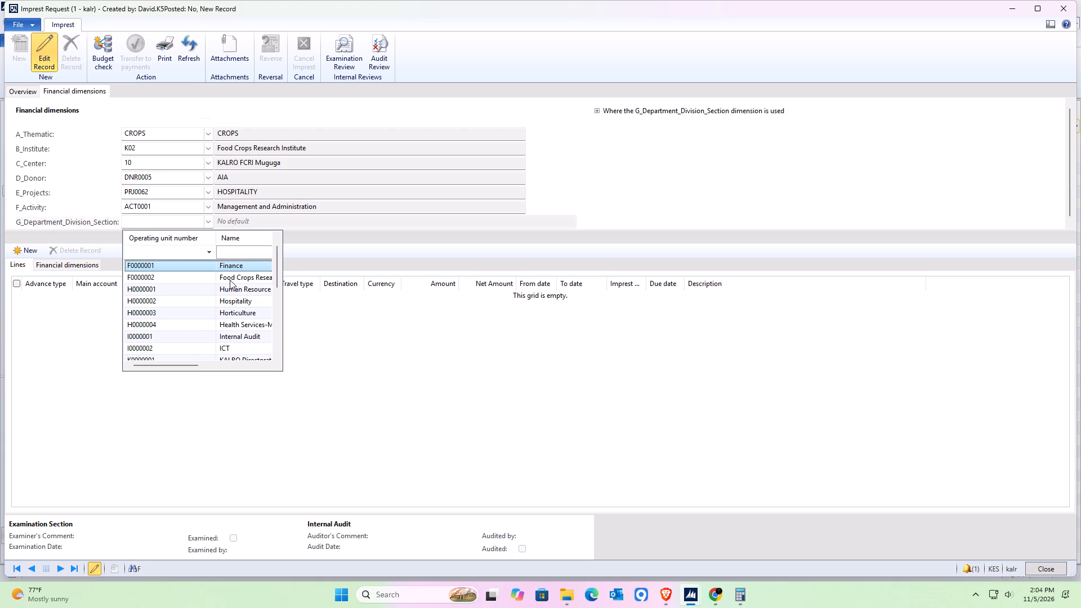
pyautogui.click(230, 280)
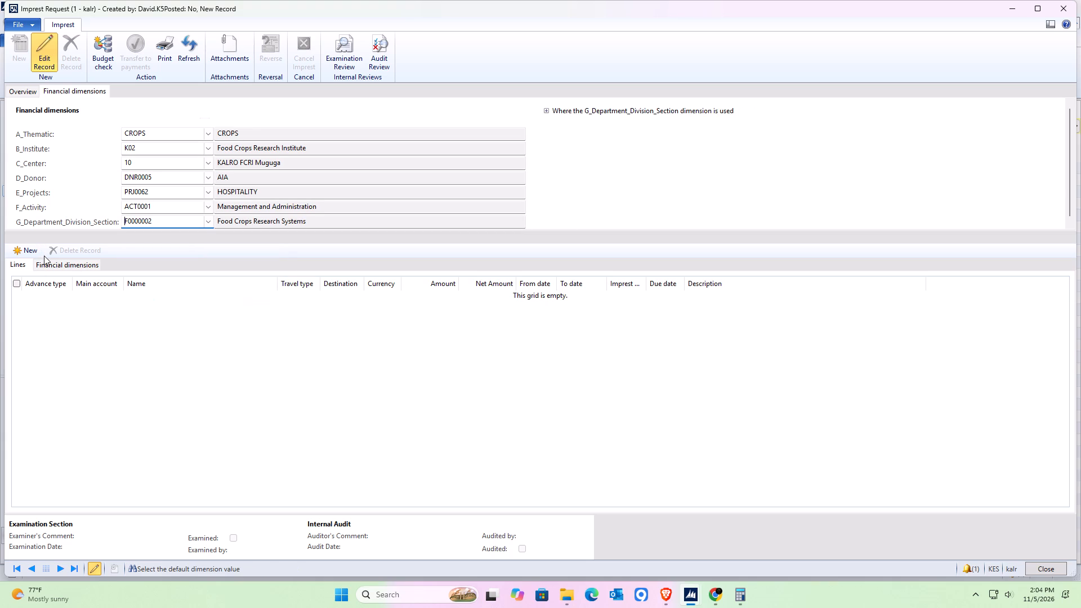
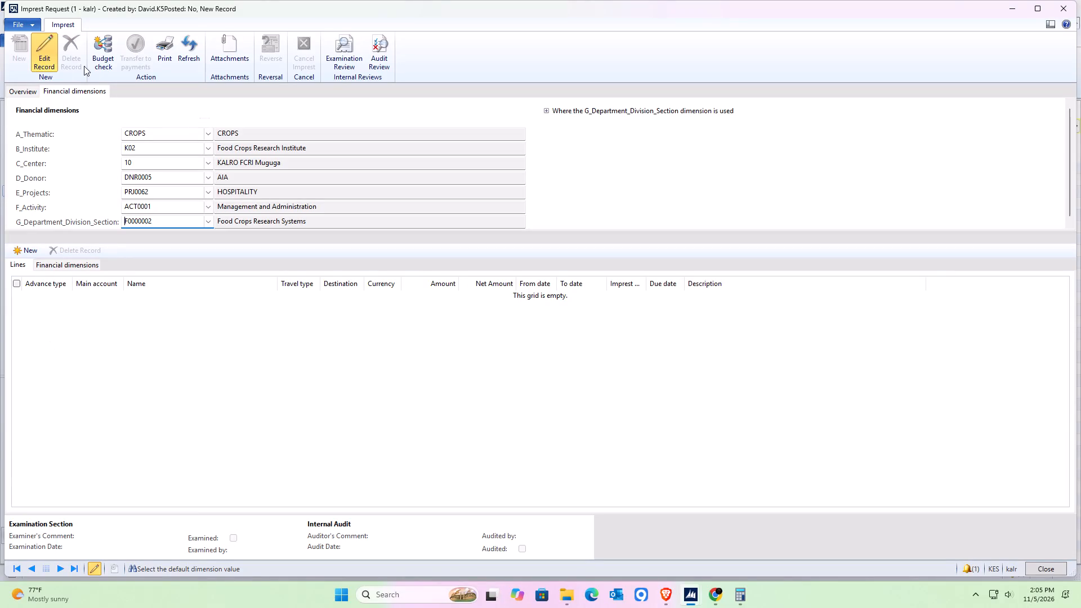
# Add a line to the 9/21/2026 imprest request with the Cafeteria Expenses advance type.
pyautogui.click(24, 249)
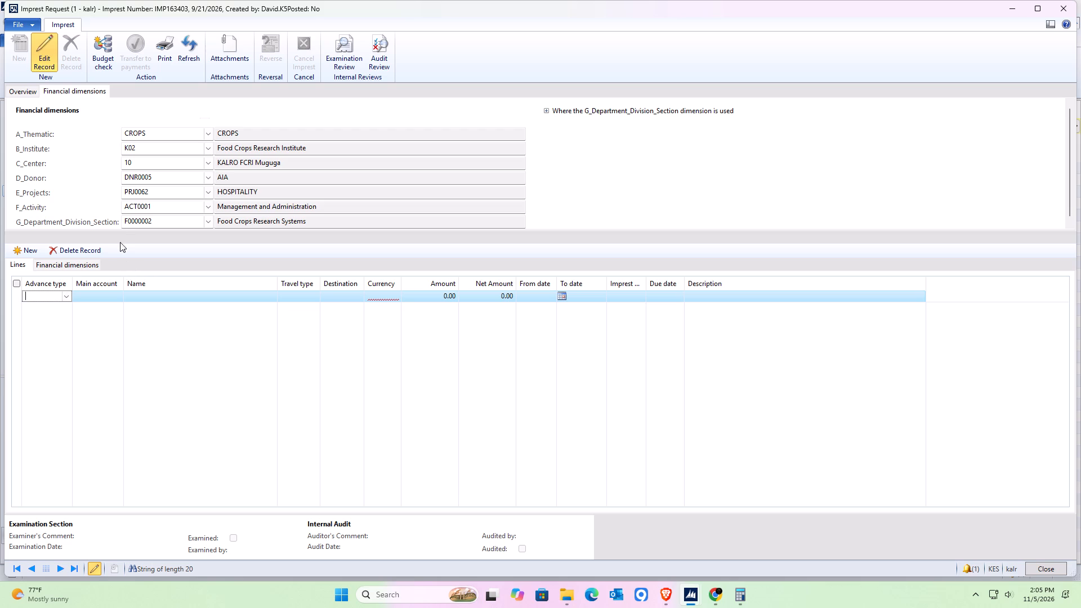
pyautogui.click(66, 298)
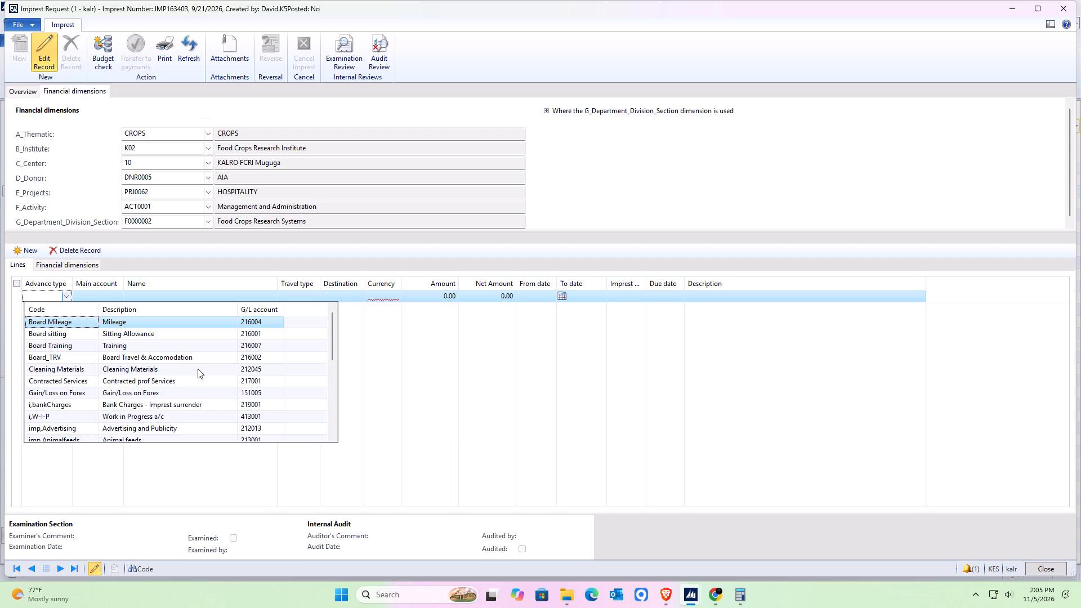
pyautogui.click(130, 310)
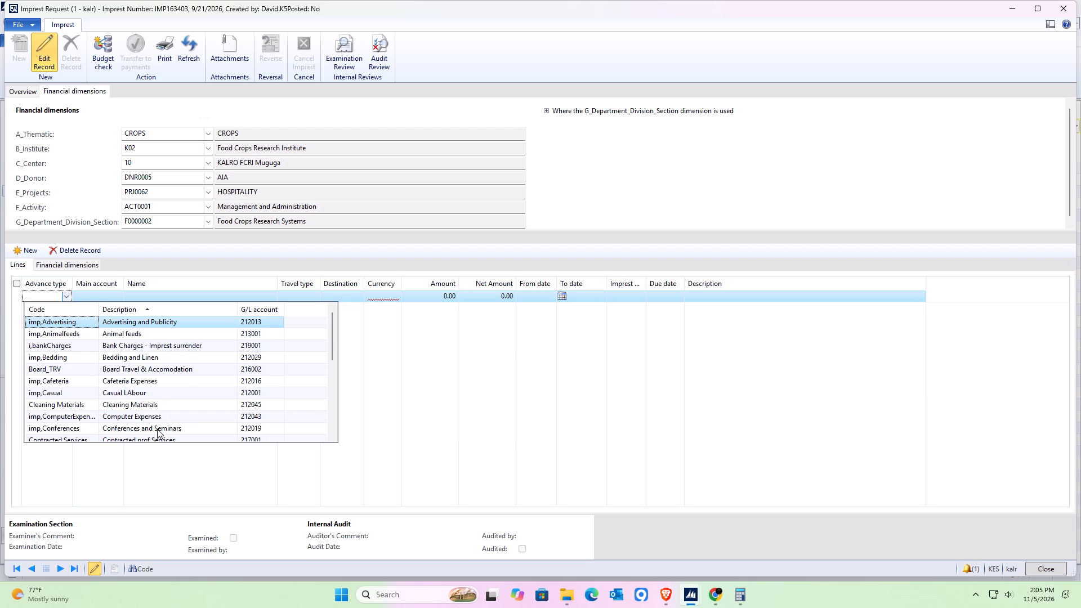
pyautogui.scroll(-1, 145, 415)
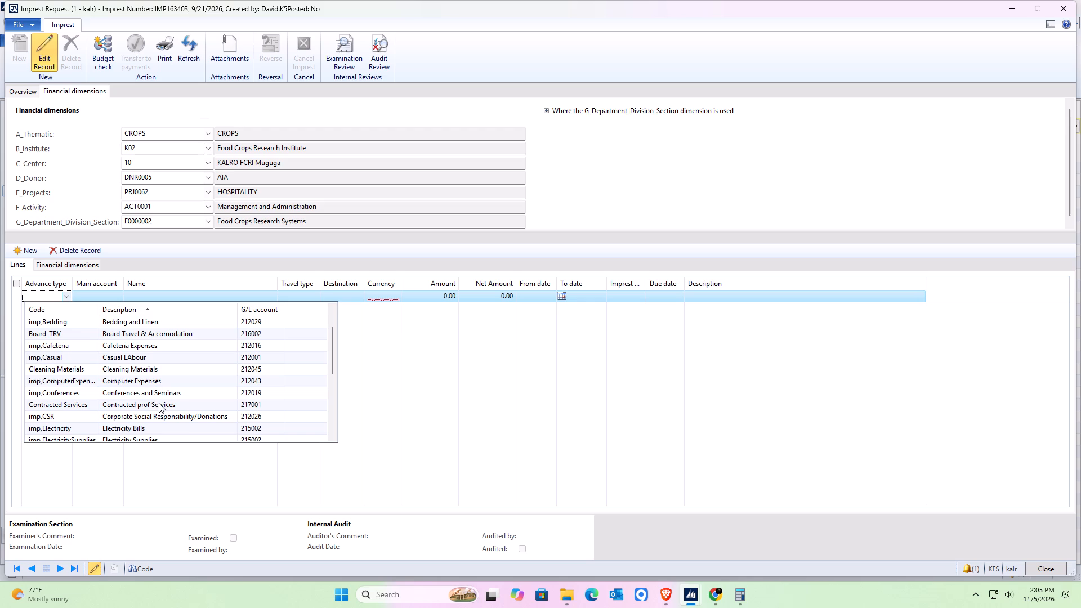
pyautogui.click(140, 348)
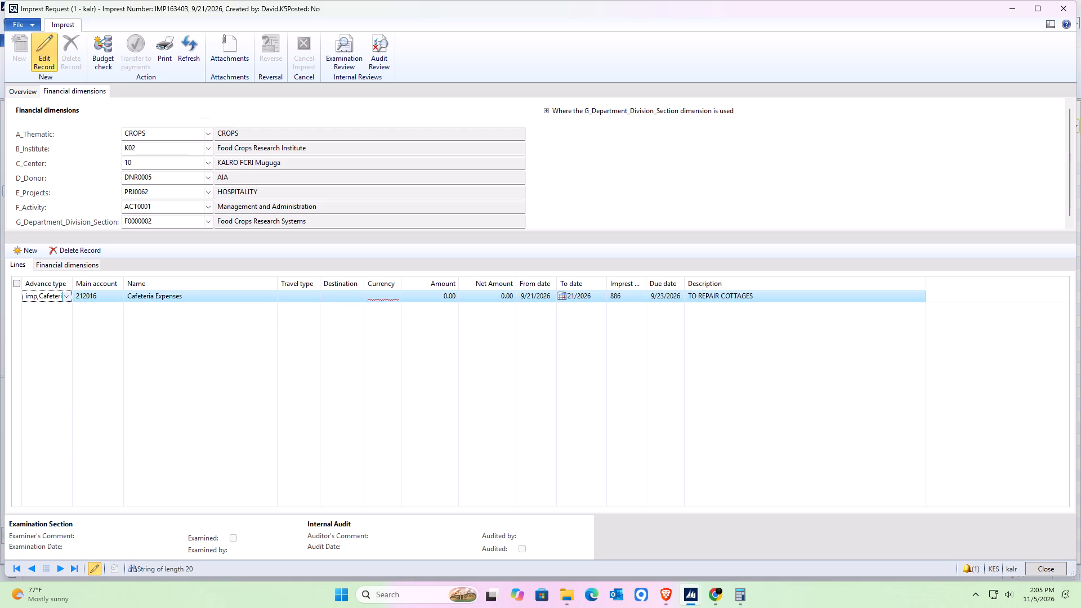
# Set the Cafeteria Expenses line's currency to KES and its amount to 13,740.
pyautogui.click(390, 297)
pyautogui.click(397, 296)
pyautogui.click(408, 340)
pyautogui.click(440, 302)
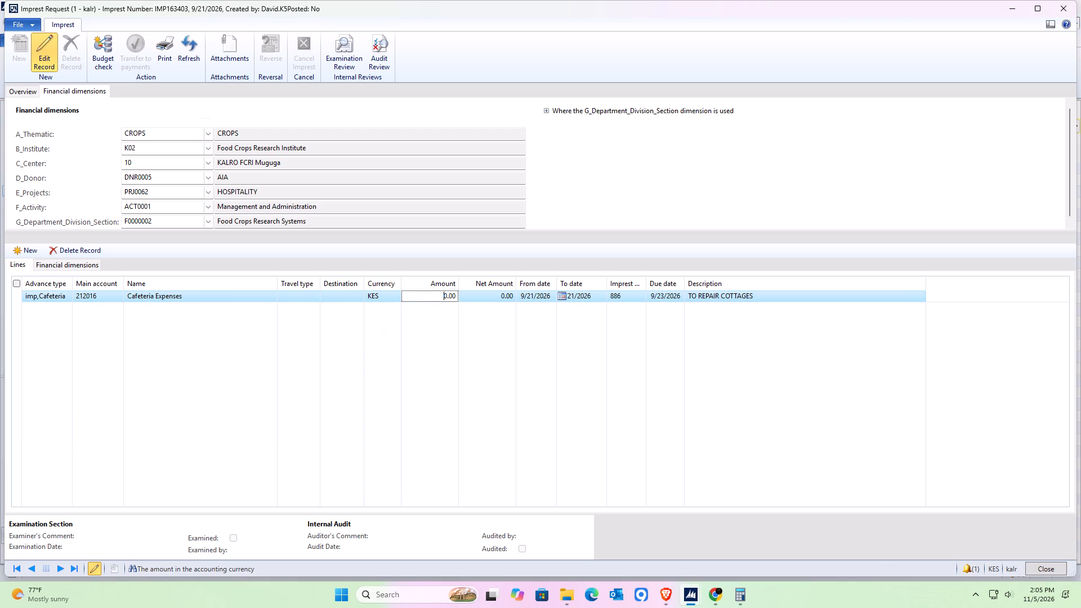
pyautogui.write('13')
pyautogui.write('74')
# Run the budget check on the imprest request and refresh the record.
pyautogui.click(36, 88)
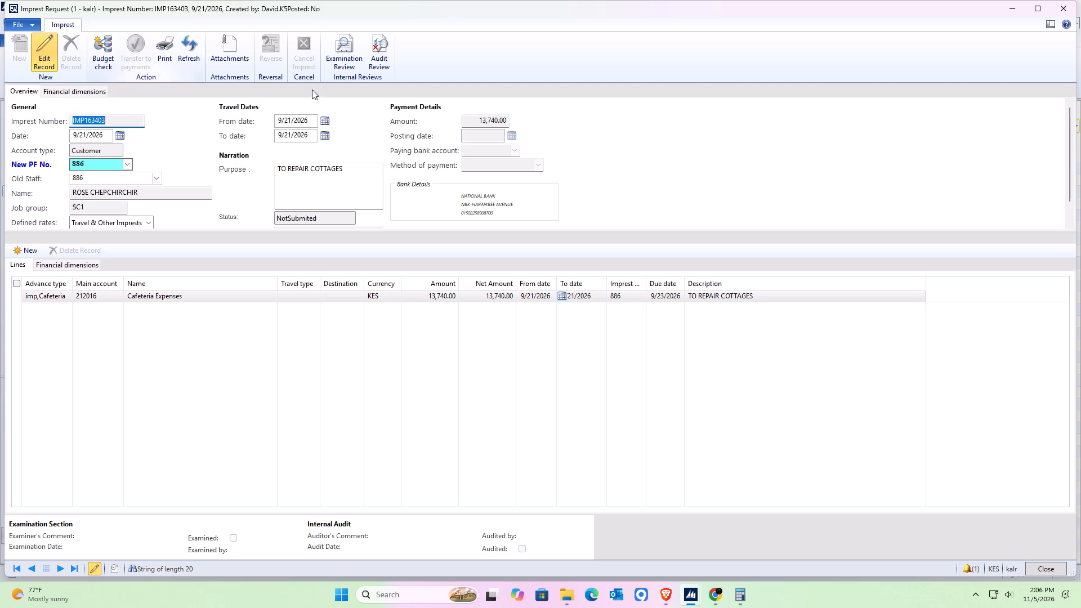
pyautogui.click(102, 55)
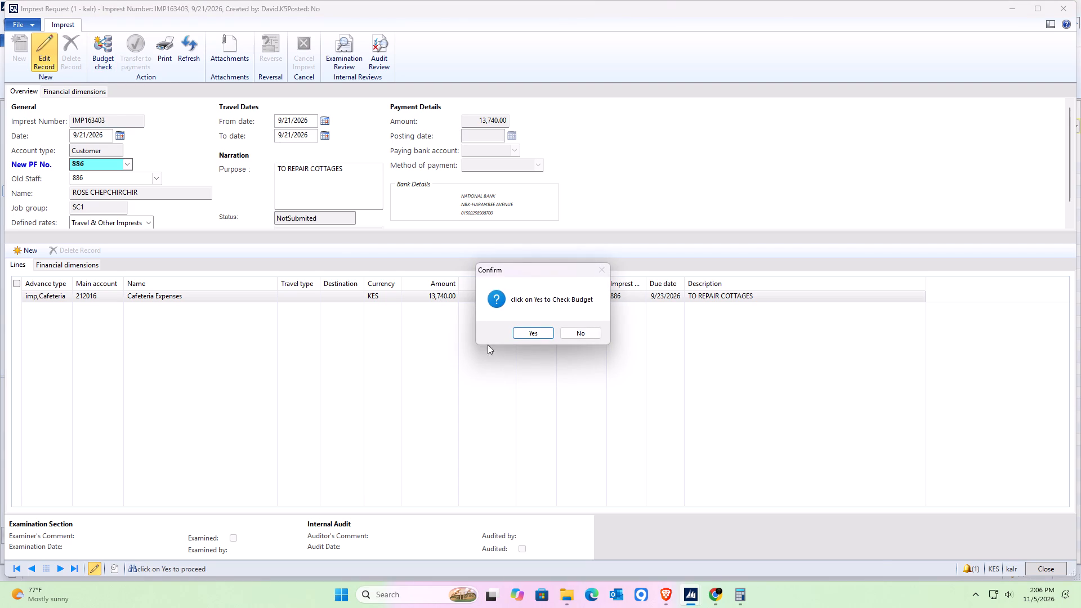
pyautogui.click(541, 331)
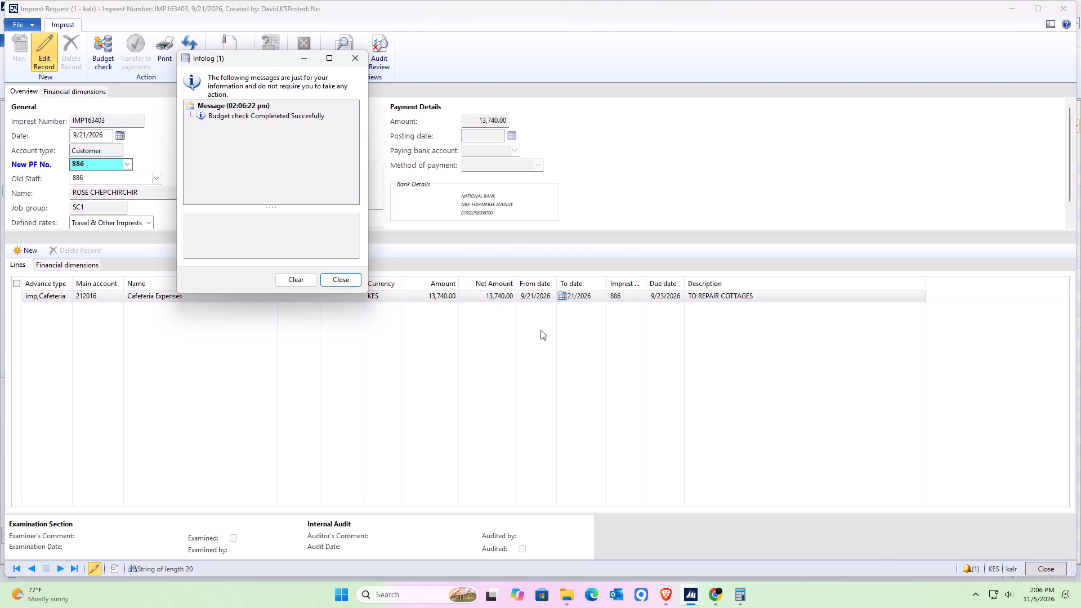
pyautogui.click(346, 281)
pyautogui.click(203, 55)
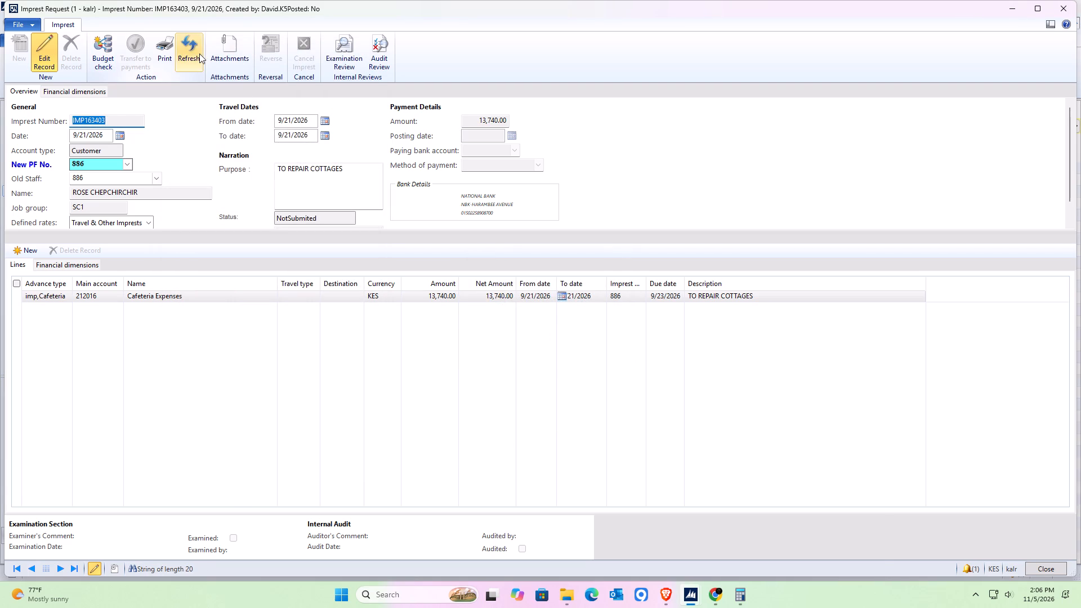
pyautogui.click(197, 52)
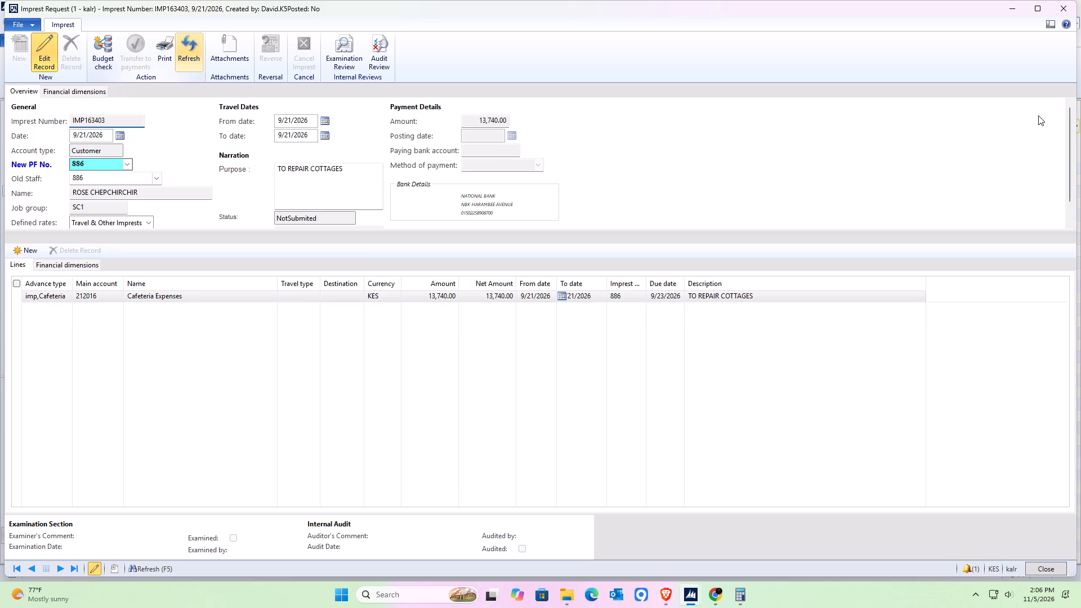
# Submit the imprest request to the workflow without a comment and close it.
pyautogui.click(1045, 92)
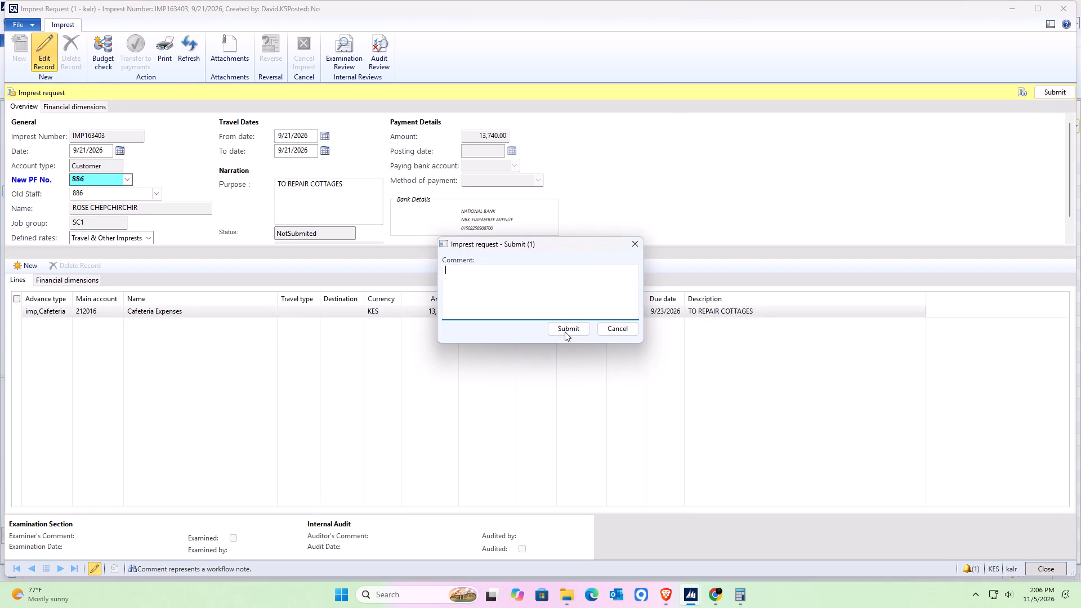
pyautogui.click(565, 332)
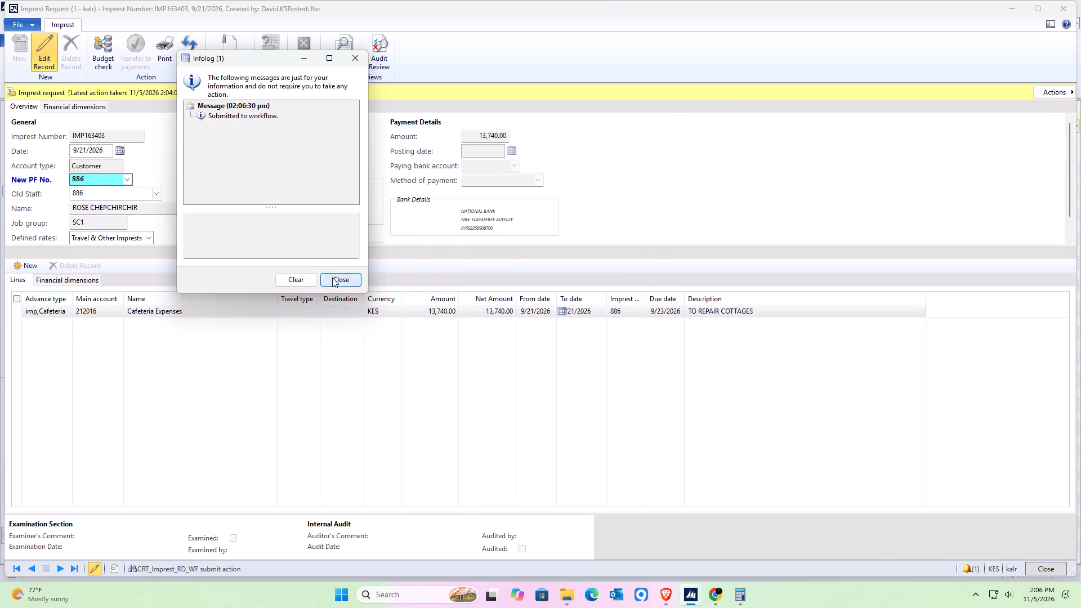
pyautogui.click(332, 278)
pyautogui.click(1047, 573)
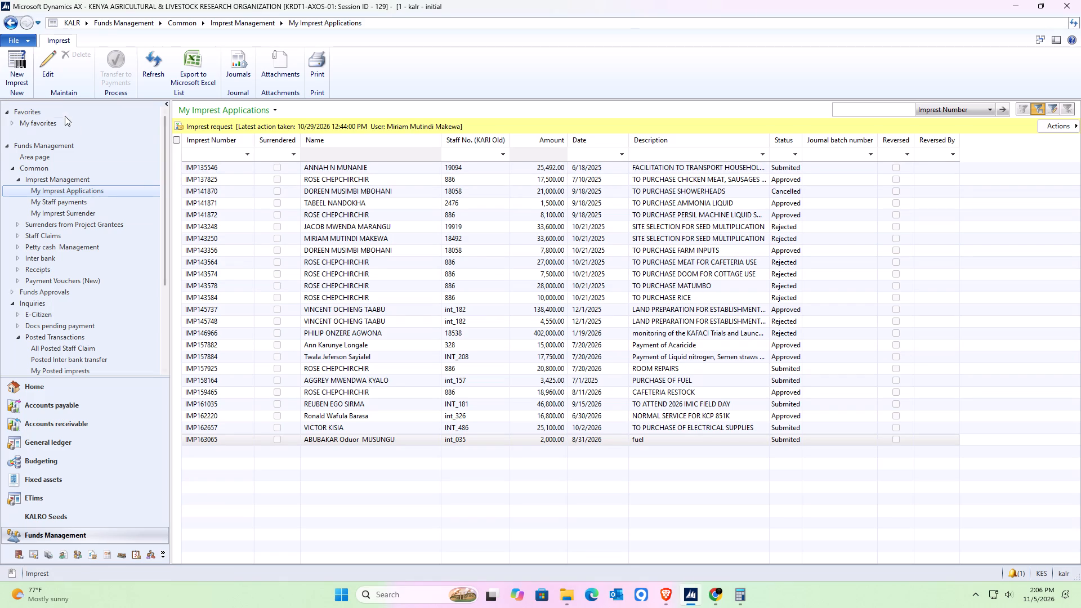
# Create another imprest request dated 9/21/2026 for the same customer, using the old staff number.
pyautogui.click(17, 66)
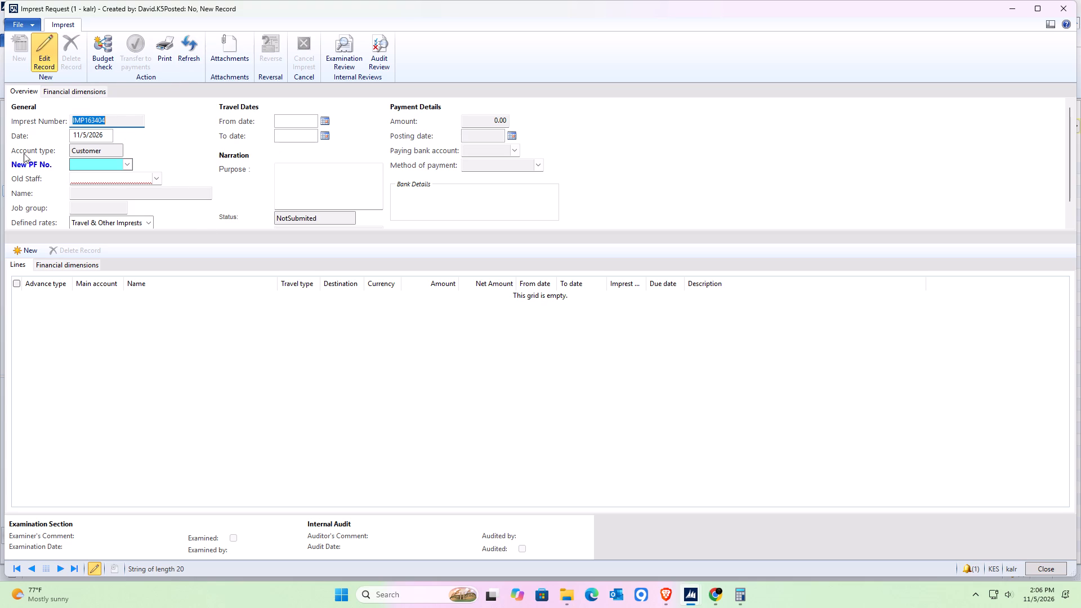
pyautogui.click(122, 136)
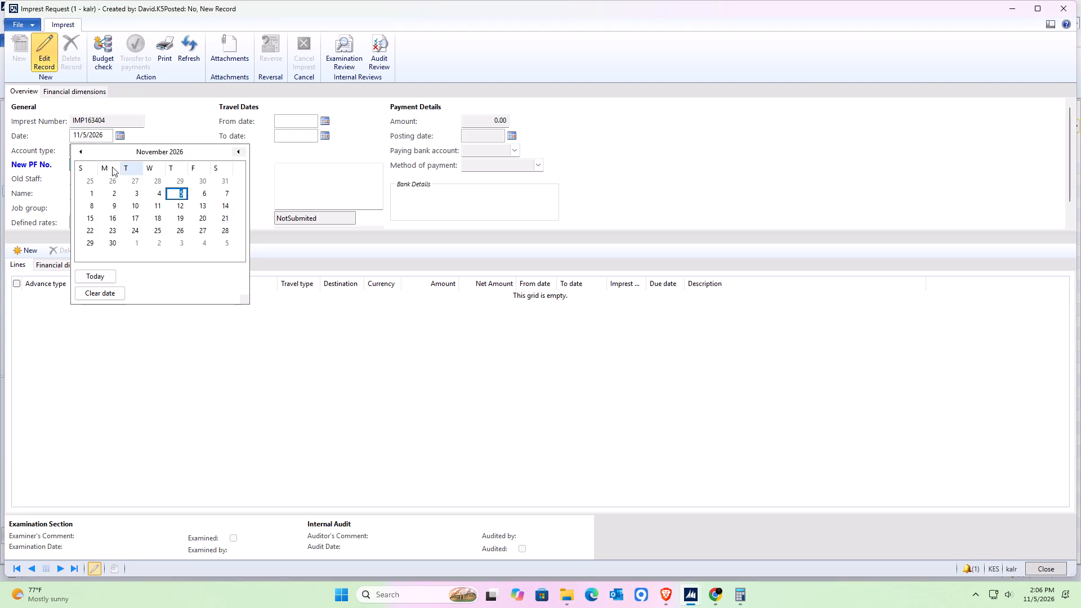
pyautogui.click(78, 146)
pyautogui.click(76, 153)
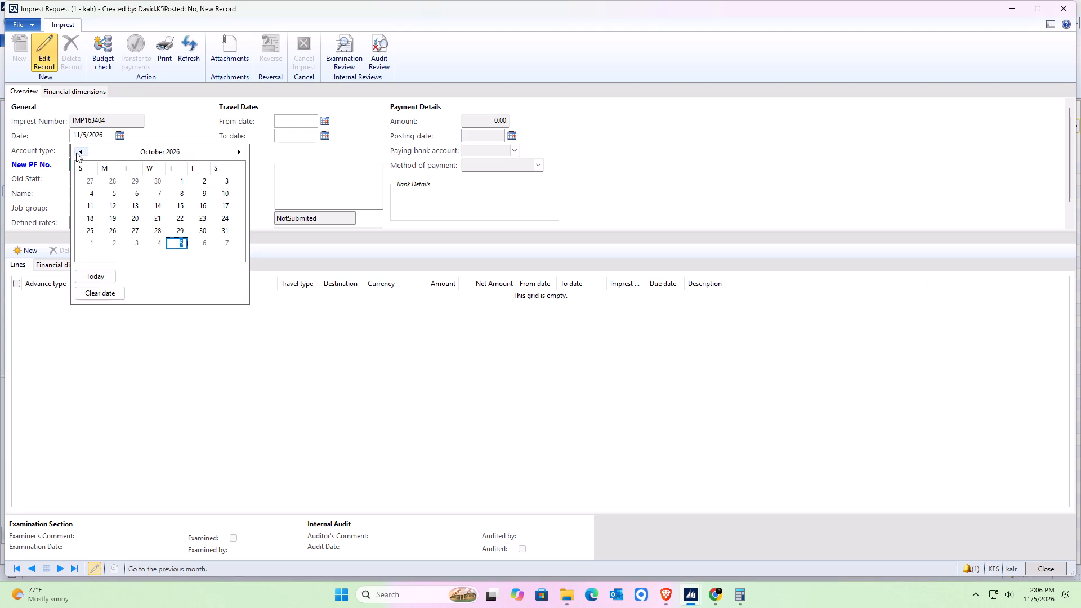
pyautogui.click(76, 153)
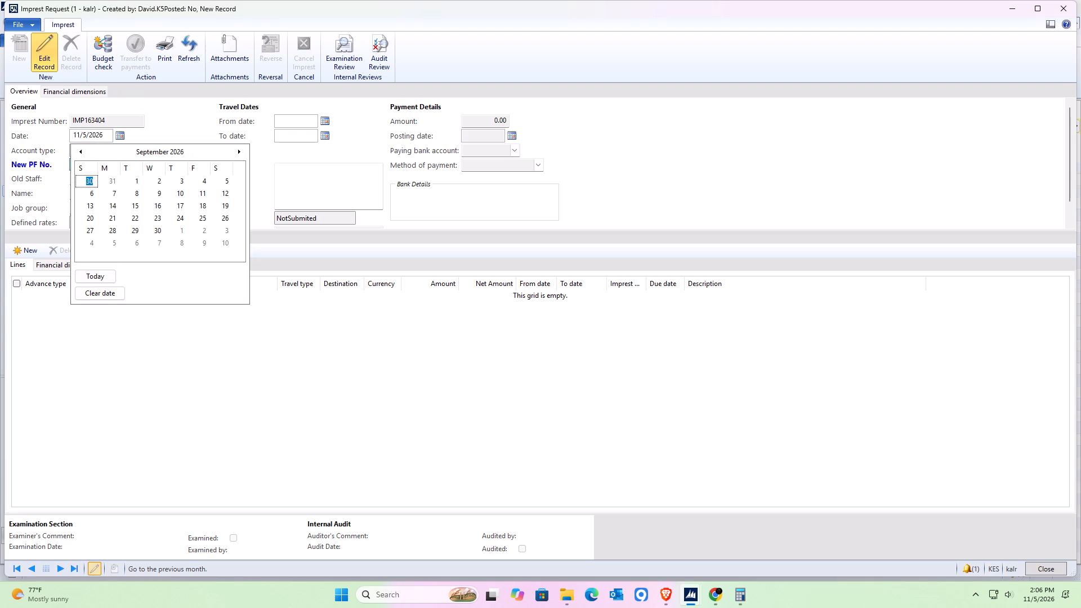
pyautogui.click(109, 218)
pyautogui.click(111, 182)
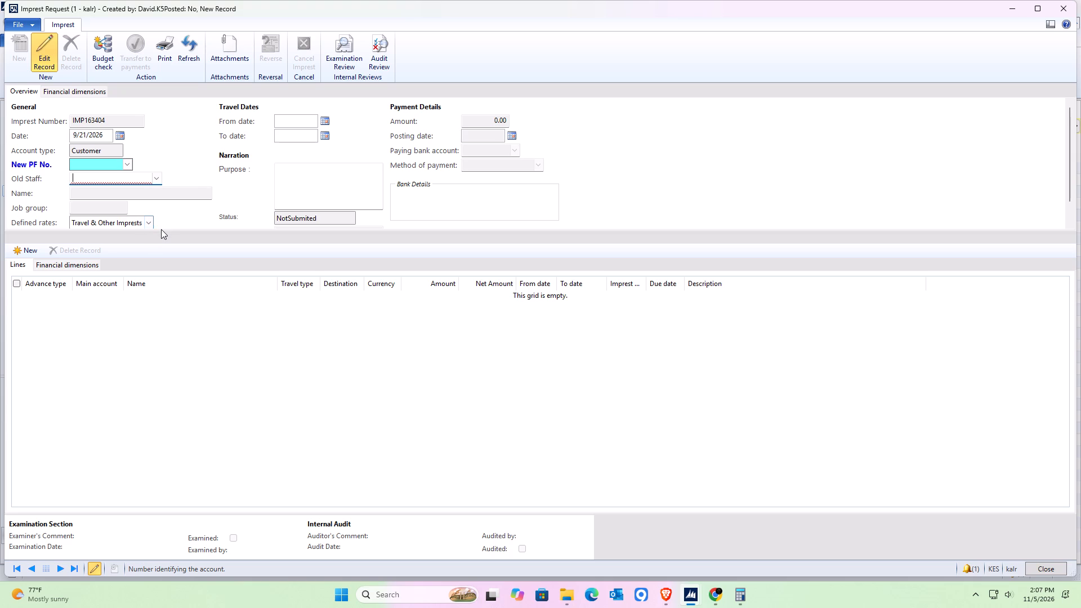
pyautogui.press('8')
pyautogui.click(134, 191)
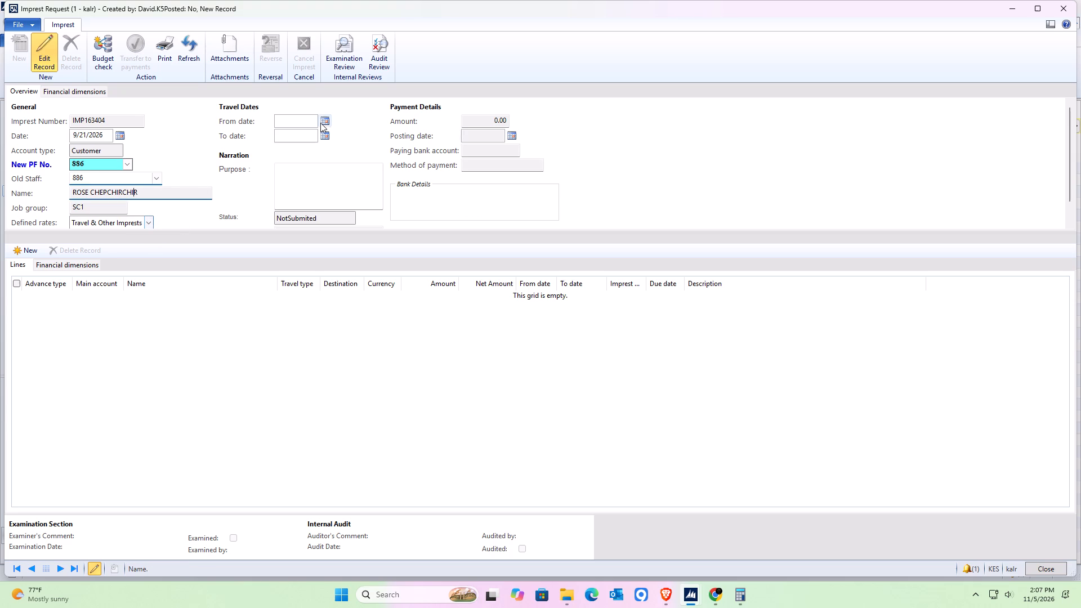
# Set both the from and to travel dates of the new request to 9/21/2026.
pyautogui.click(320, 120)
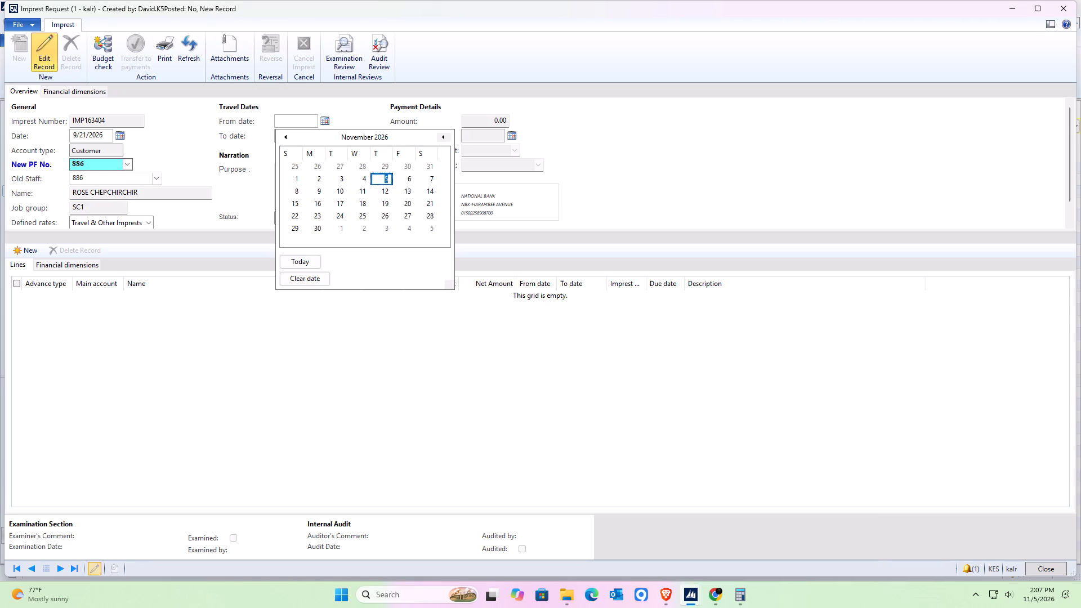
pyautogui.tripleClick(287, 135)
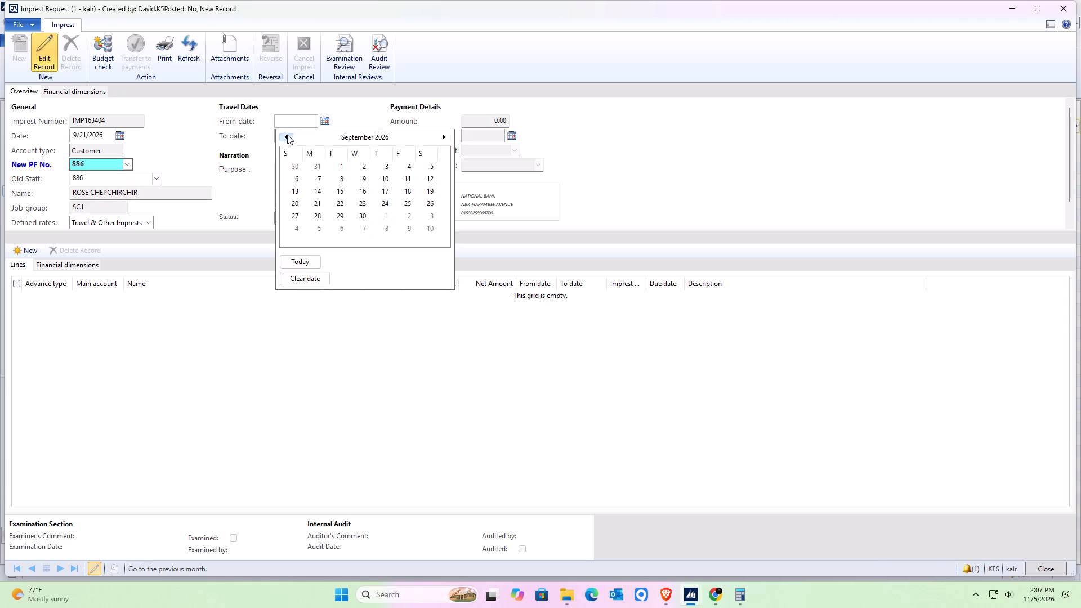
pyautogui.click(444, 137)
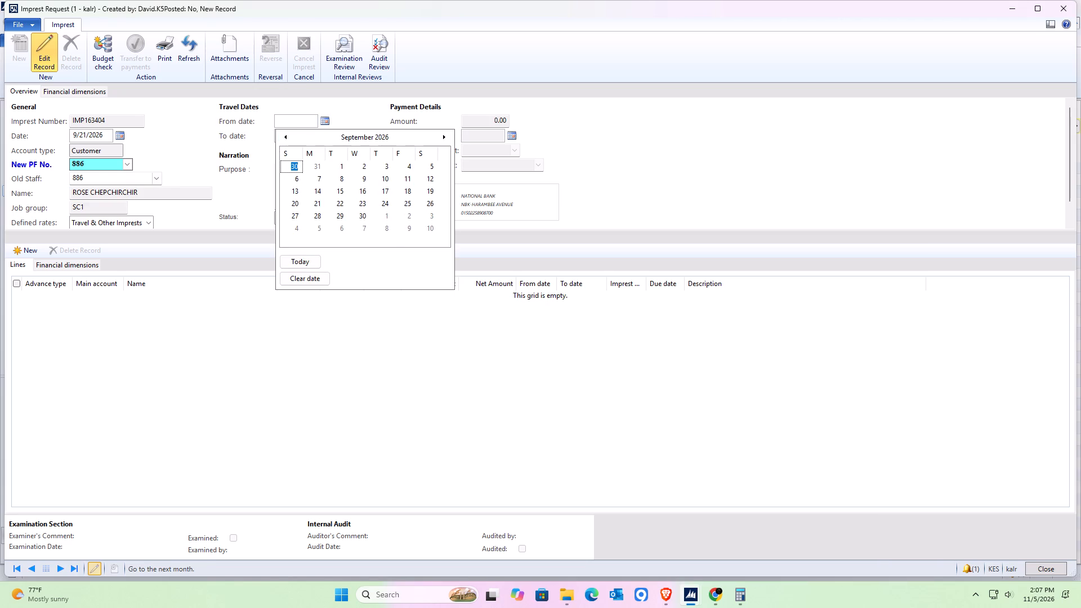
pyautogui.click(309, 204)
pyautogui.click(319, 130)
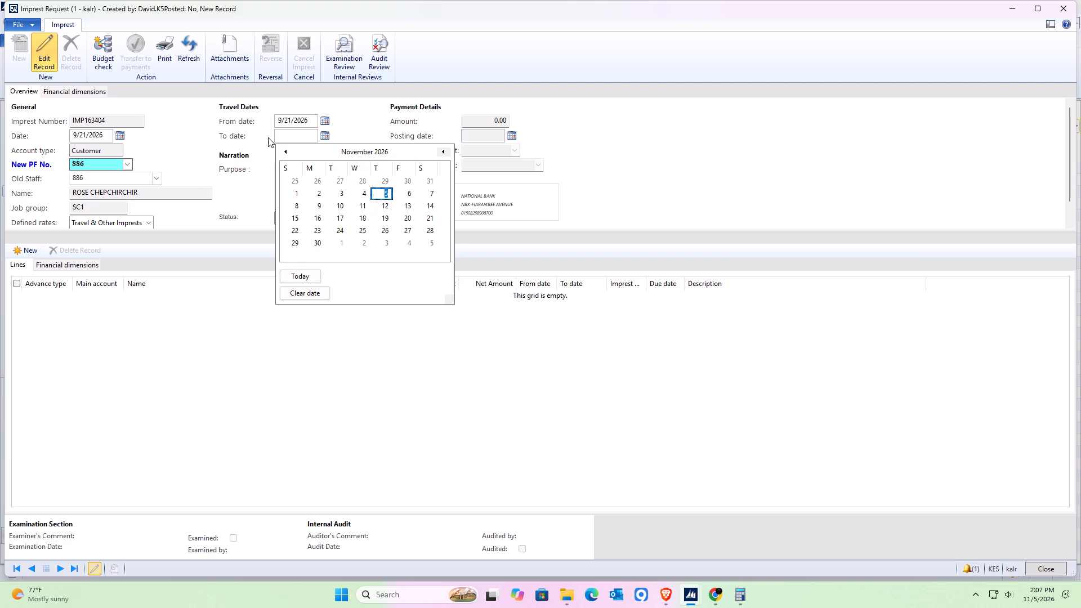
pyautogui.doubleClick(288, 150)
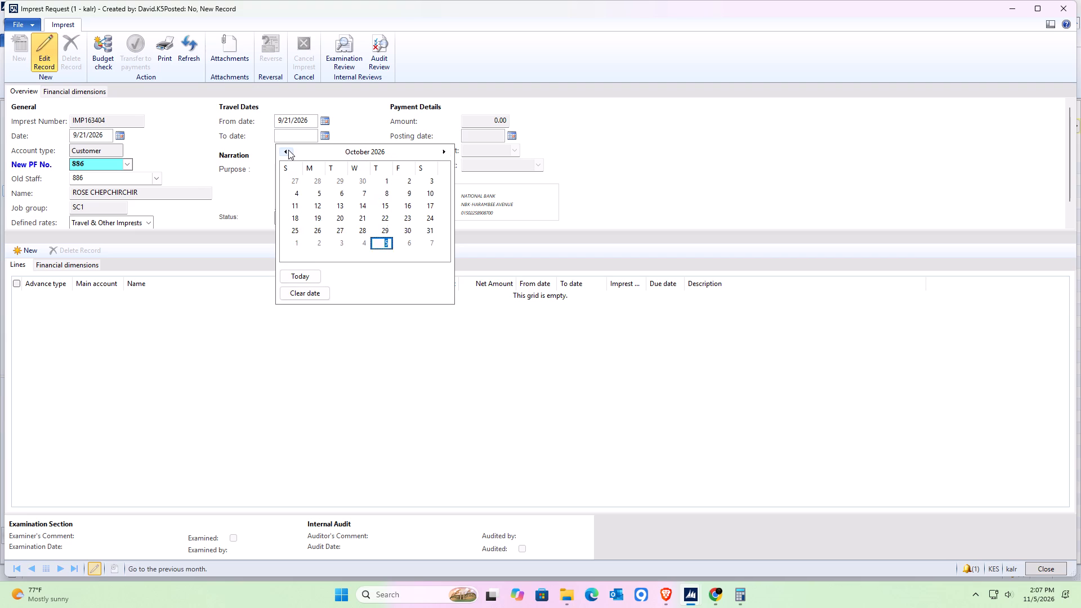
pyautogui.click(311, 218)
# Enter TO REPAIR COTTAGES as the purpose of the new request.
pyautogui.click(319, 201)
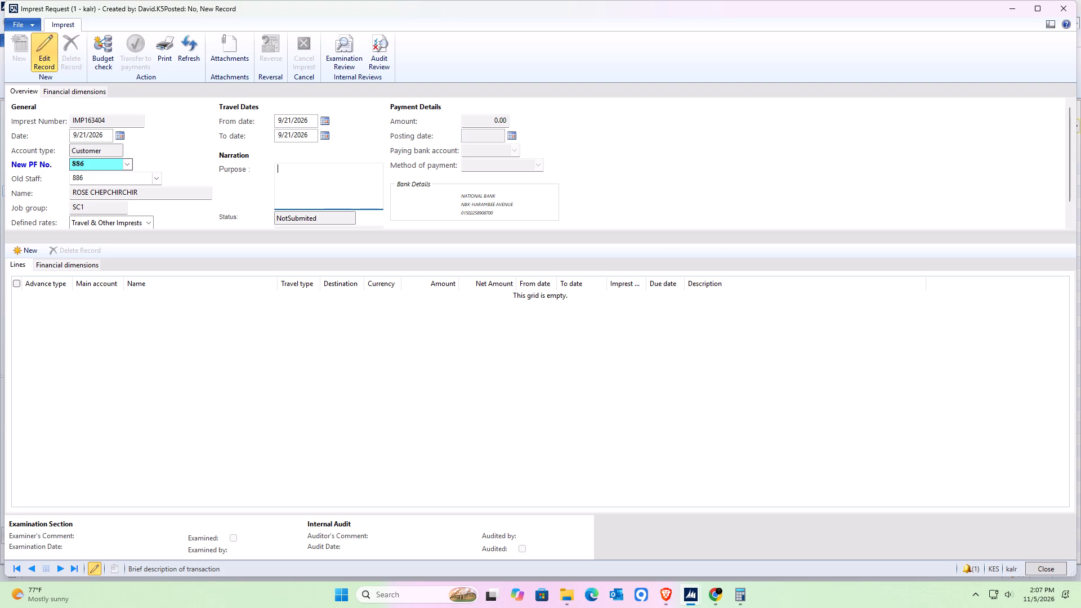
pyautogui.press('t')
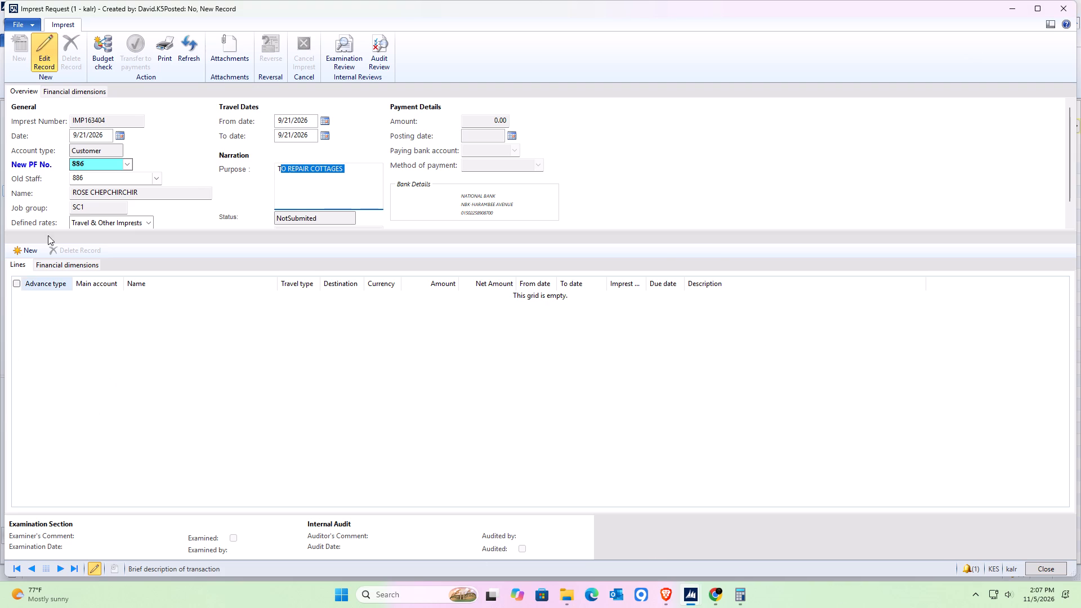
# In the new request's financial dimensions, set the thematic dimension to CROPS and the institute to K02, Food Crops Research Institute.
pyautogui.click(84, 90)
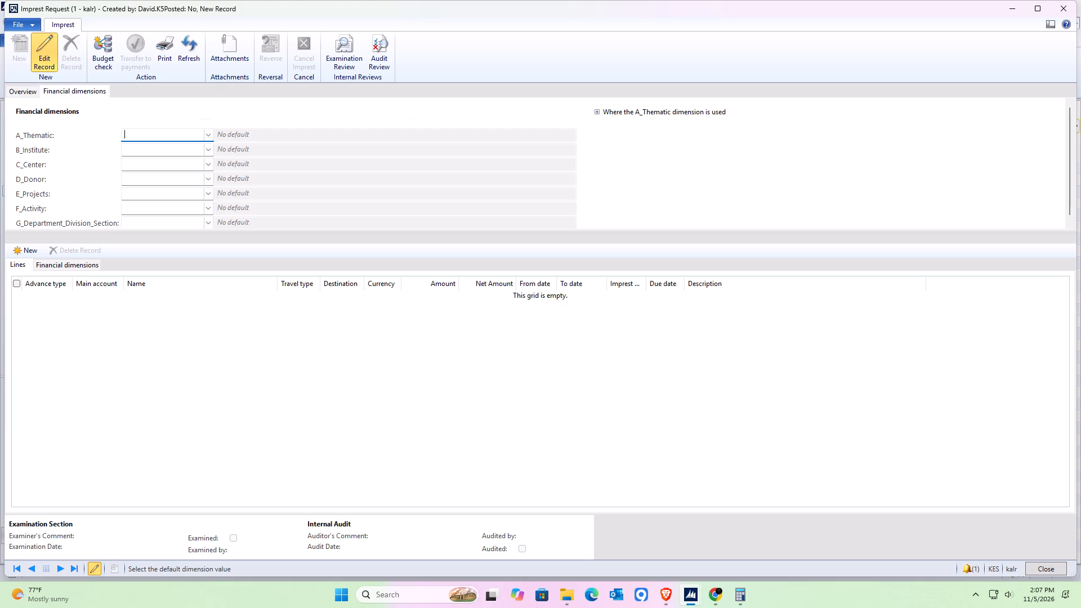
pyautogui.click(207, 137)
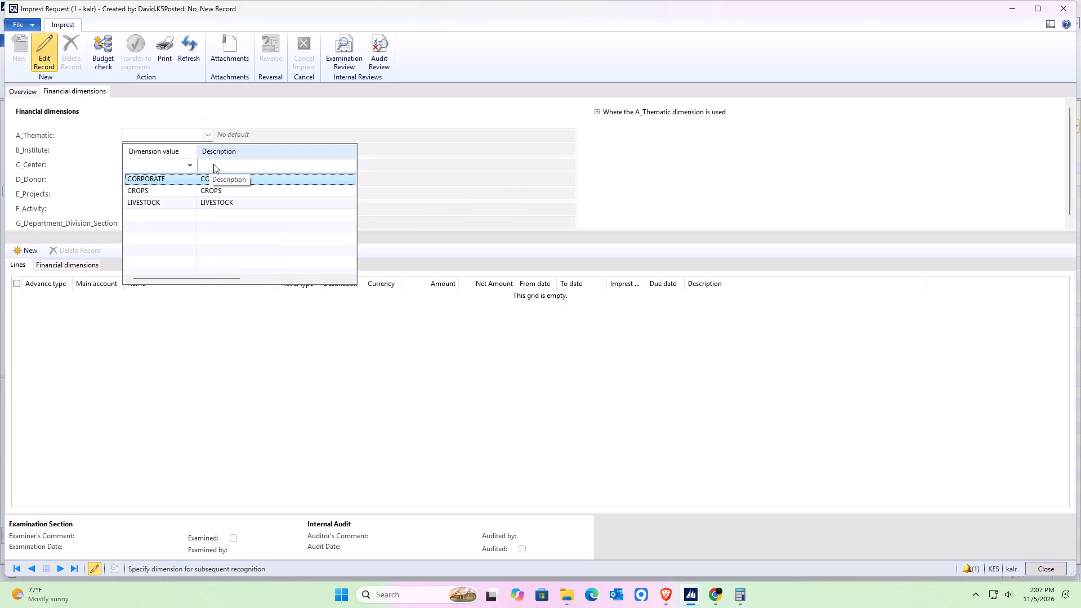
pyautogui.click(231, 195)
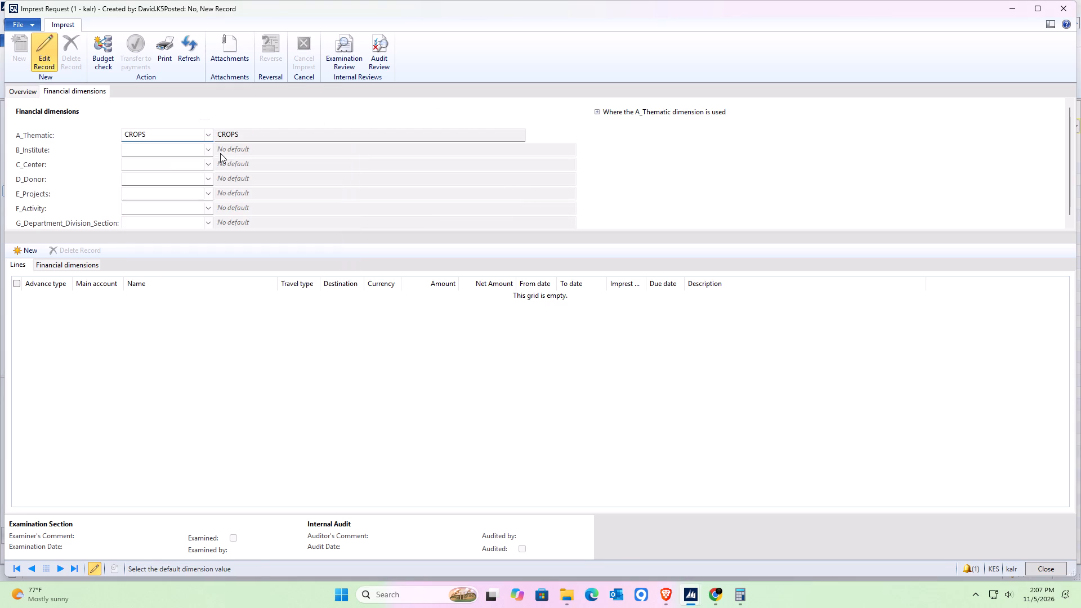
pyautogui.click(208, 149)
pyautogui.click(230, 207)
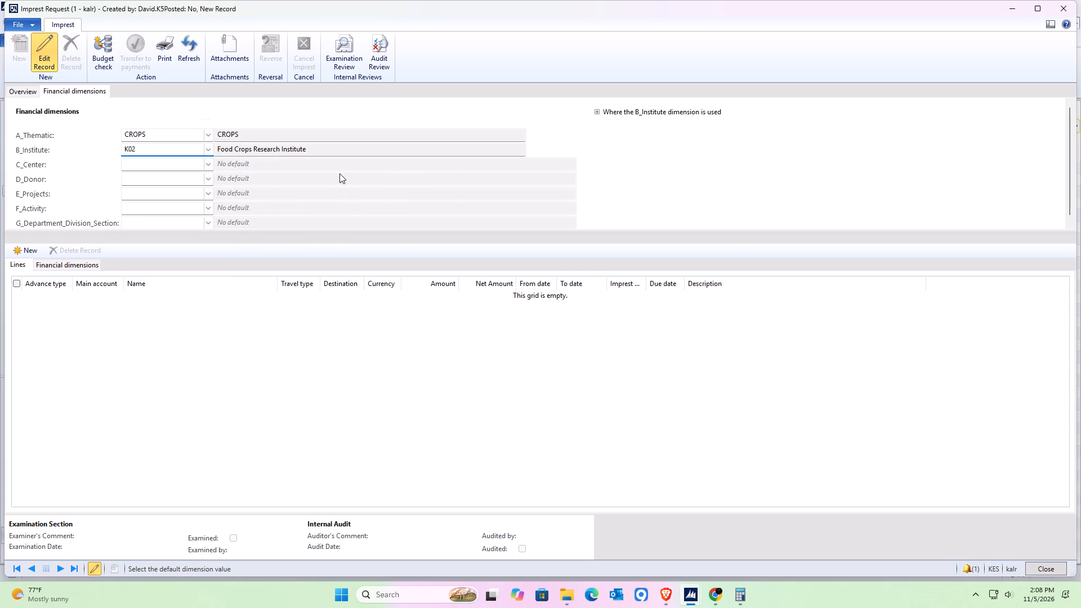
# Set the request's center dimension to 10, KALRO FCRI Muguga, and the donor dimension to DNR0005, AIA.
pyautogui.click(212, 165)
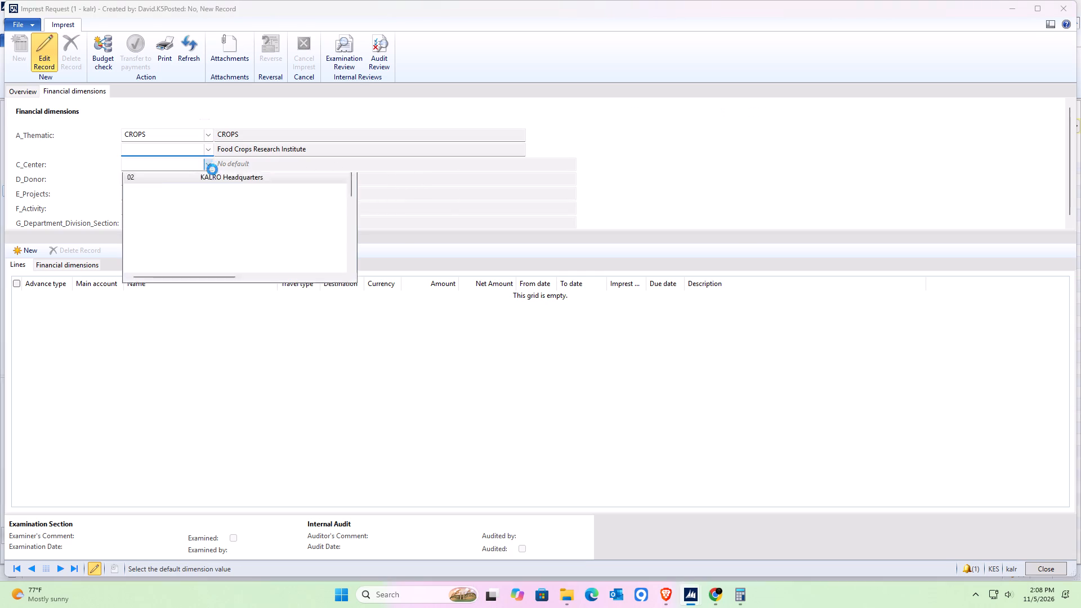
pyautogui.scroll(-6, 220, 280)
pyautogui.scroll(2, 189, 257)
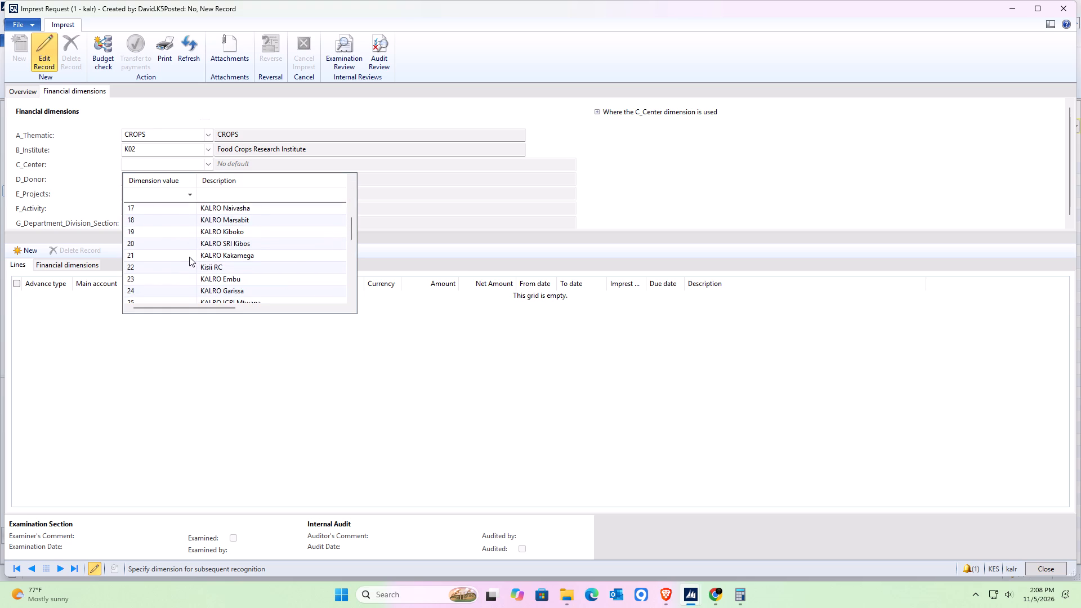
pyautogui.scroll(2, 179, 250)
pyautogui.click(171, 227)
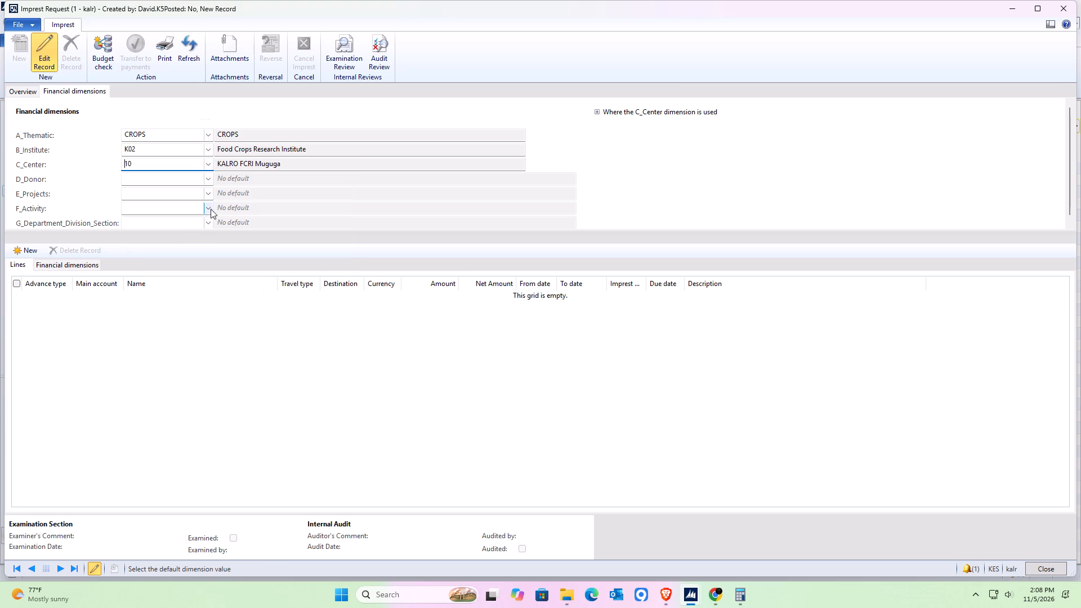
pyautogui.click(210, 184)
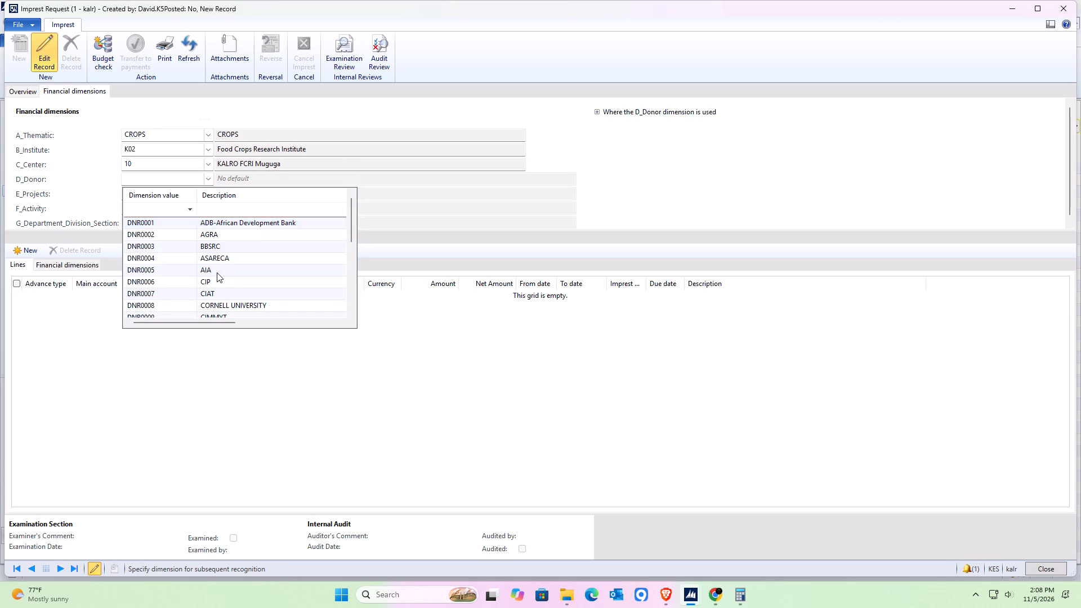
pyautogui.click(217, 272)
# Set the projects dimension to PRJ0062, HOSPITALITY, and the activity dimension to ACT0001, Management and Administration.
pyautogui.click(211, 198)
pyautogui.scroll(-5, 226, 289)
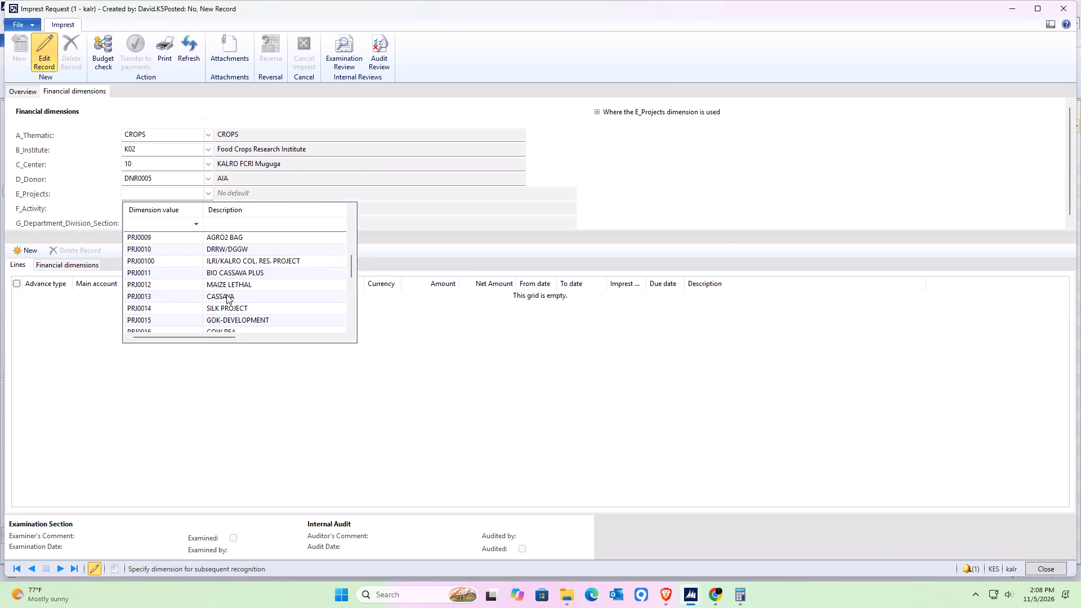
pyautogui.scroll(-16, 226, 294)
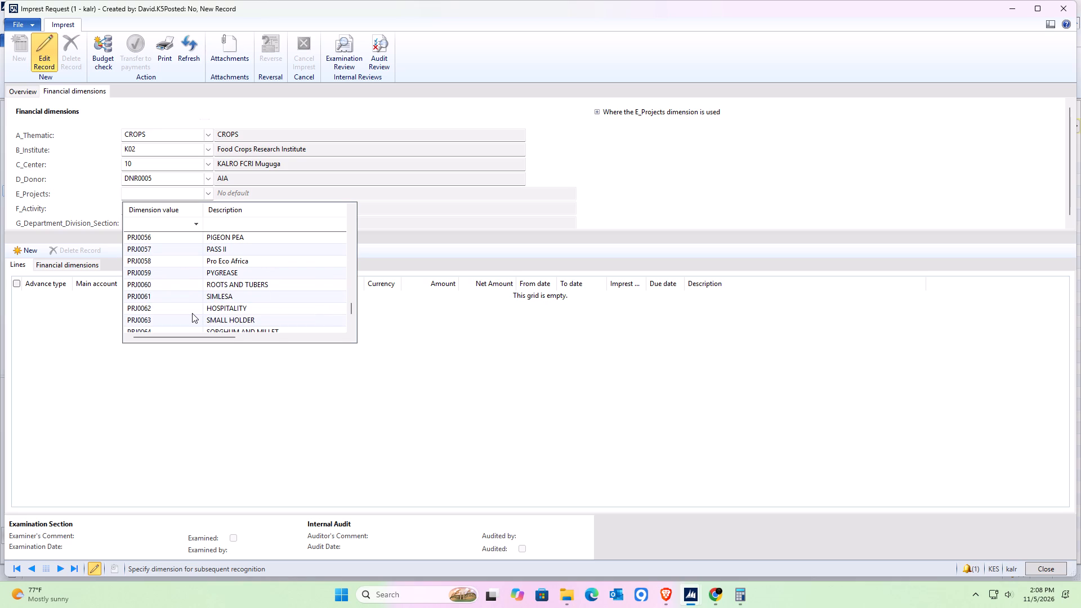
pyautogui.click(189, 309)
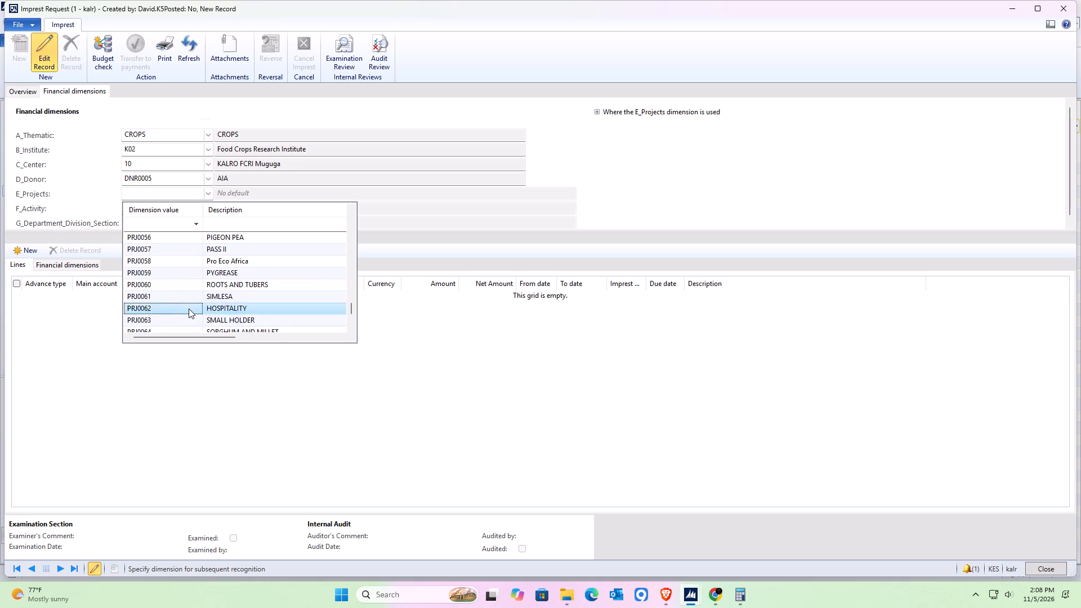
pyautogui.click(206, 208)
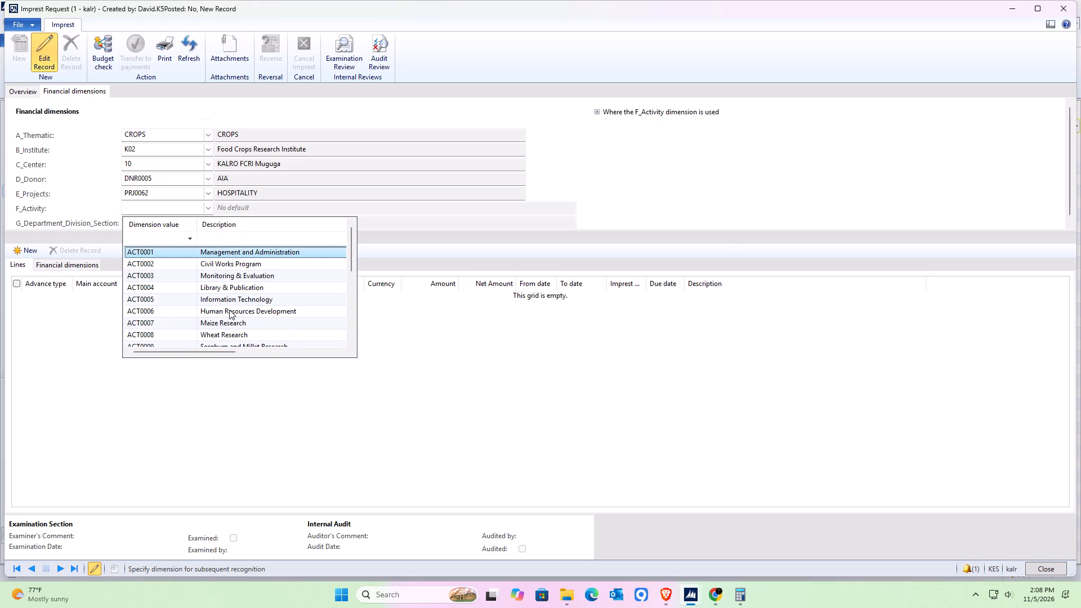
pyautogui.scroll(-1, 227, 321)
pyautogui.scroll(4, 227, 321)
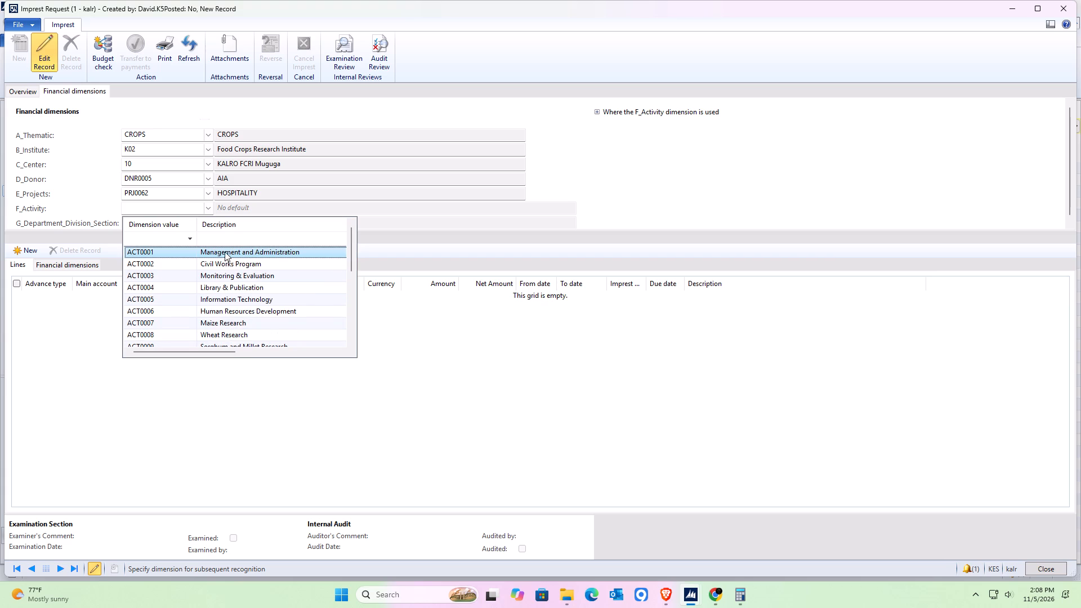
pyautogui.click(225, 252)
# Set the department/division/section dimension to F0000002, Food Crops Research Systems.
pyautogui.click(209, 223)
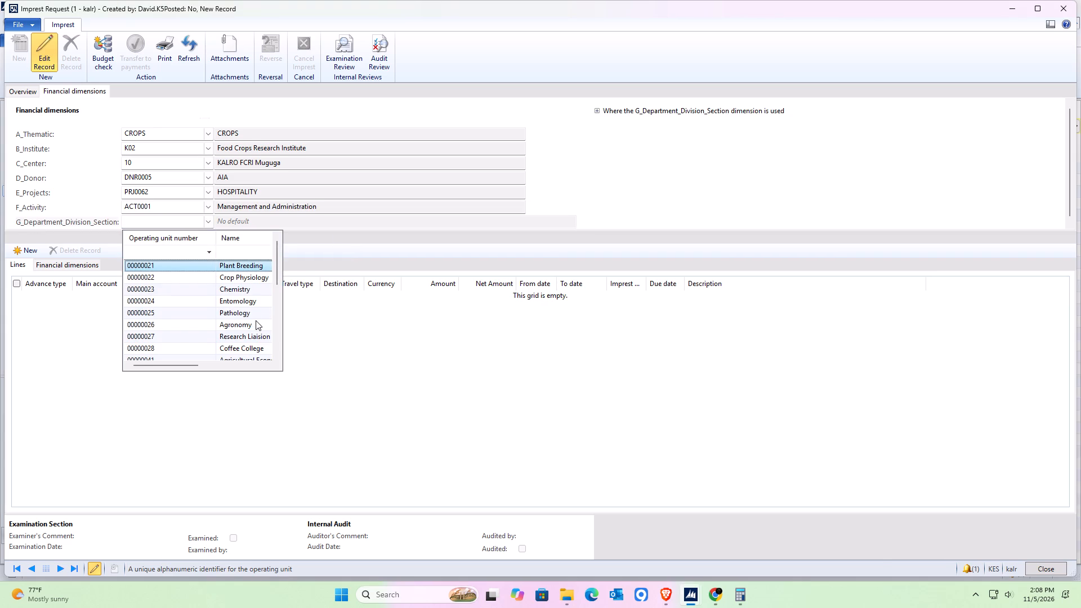
pyautogui.press('f')
pyautogui.click(239, 280)
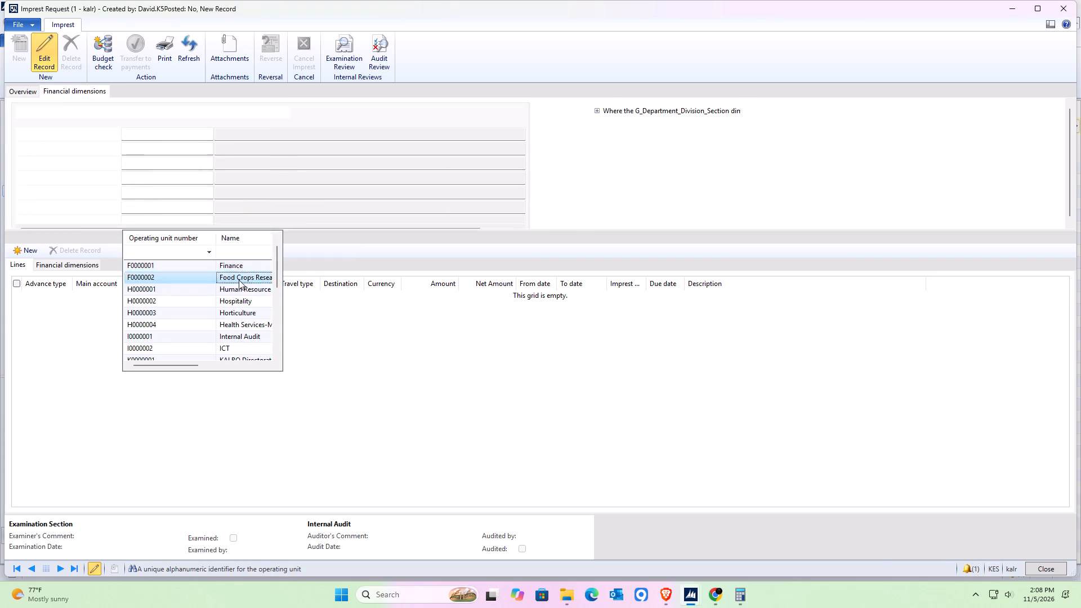
# Add a line to the imprest request with the Cafeteria Expenses advance type.
pyautogui.click(32, 252)
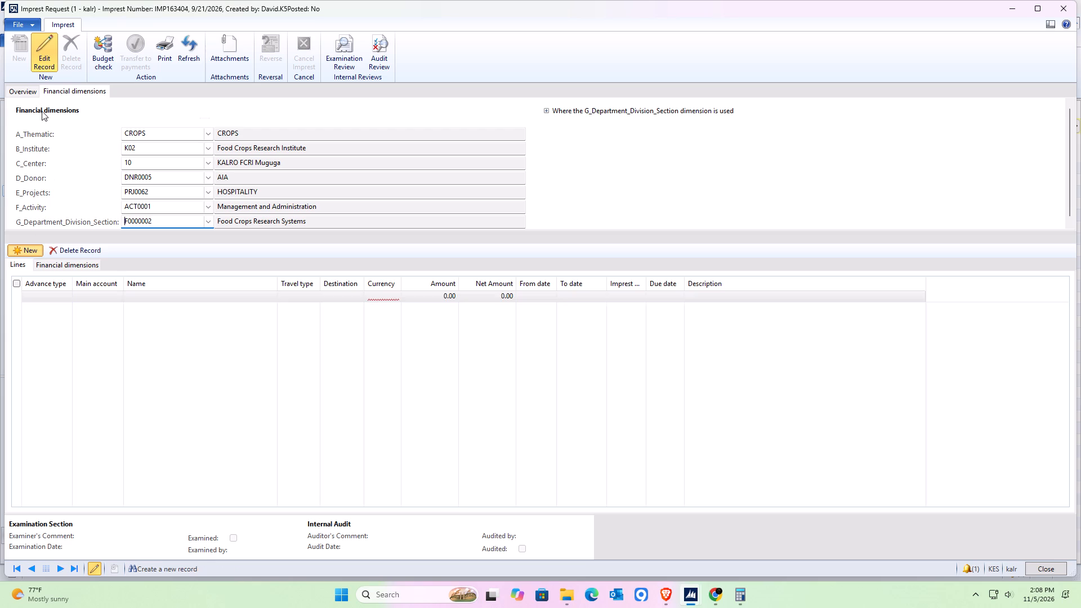
pyautogui.click(32, 95)
pyautogui.click(67, 297)
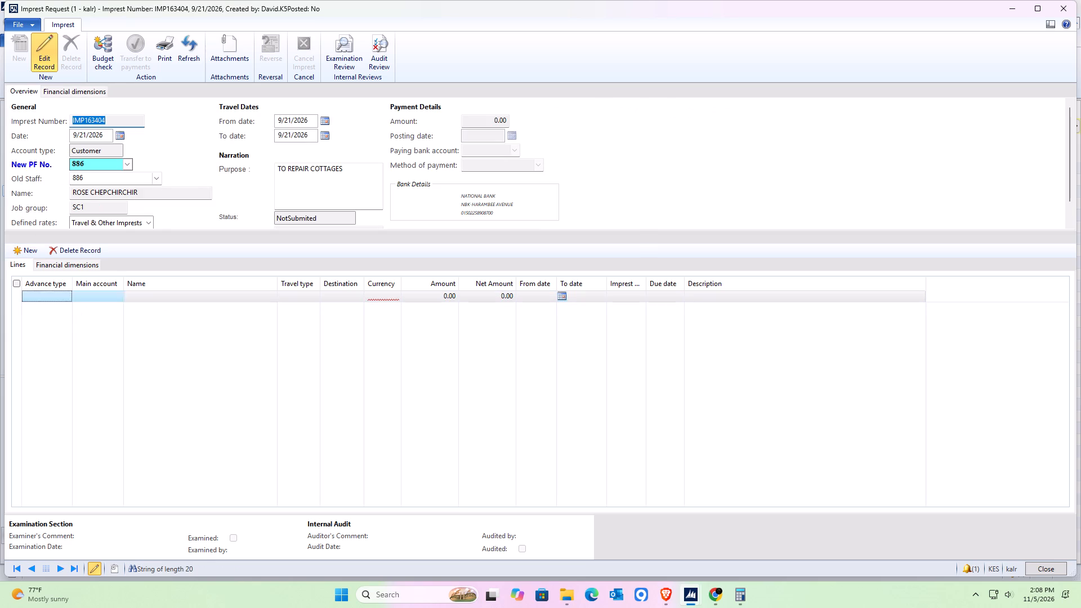
pyautogui.click(67, 296)
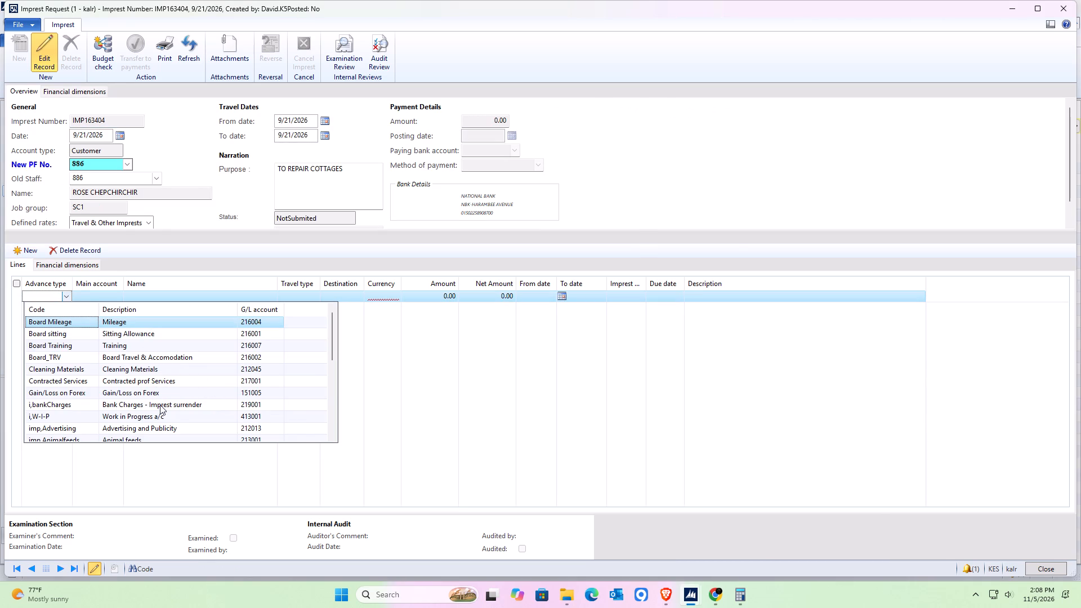
pyautogui.click(140, 307)
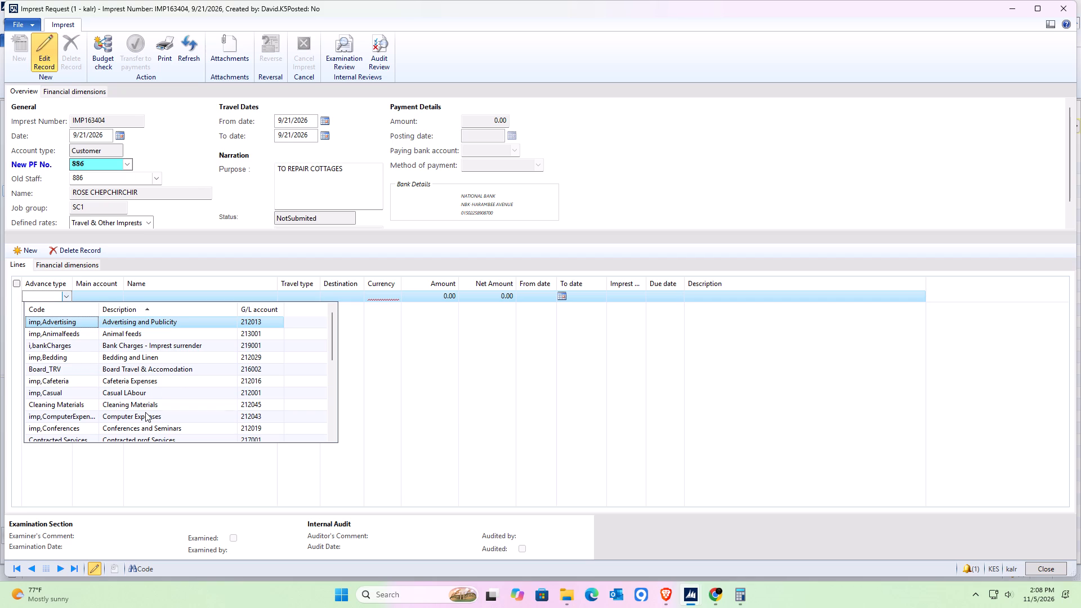
pyautogui.click(154, 376)
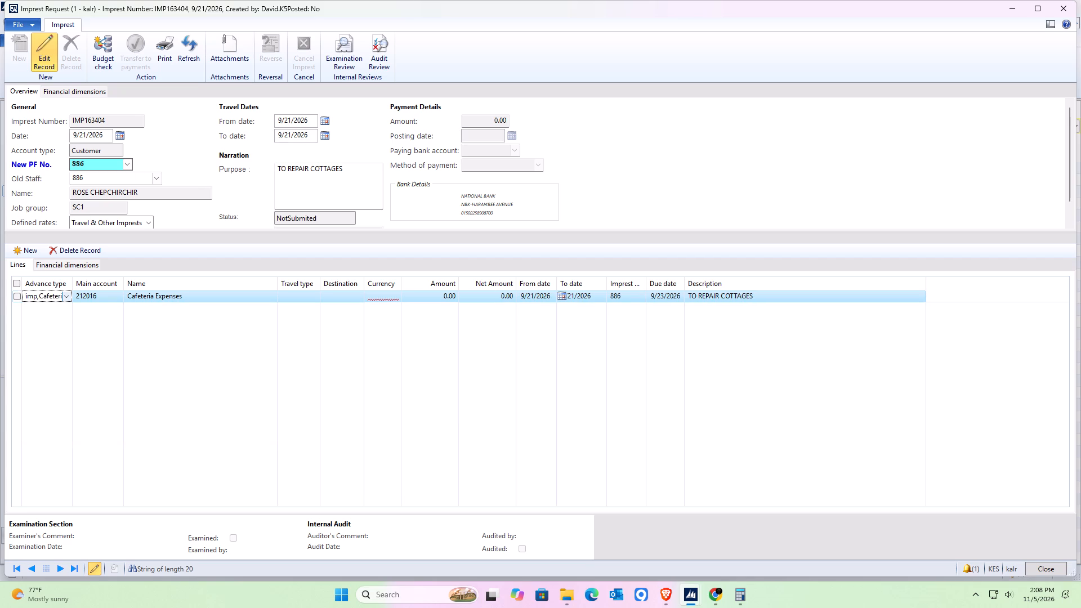
# Set the Cafeteria Expenses line's currency to KES and its amount to 22,250.
pyautogui.click(392, 297)
pyautogui.click(401, 297)
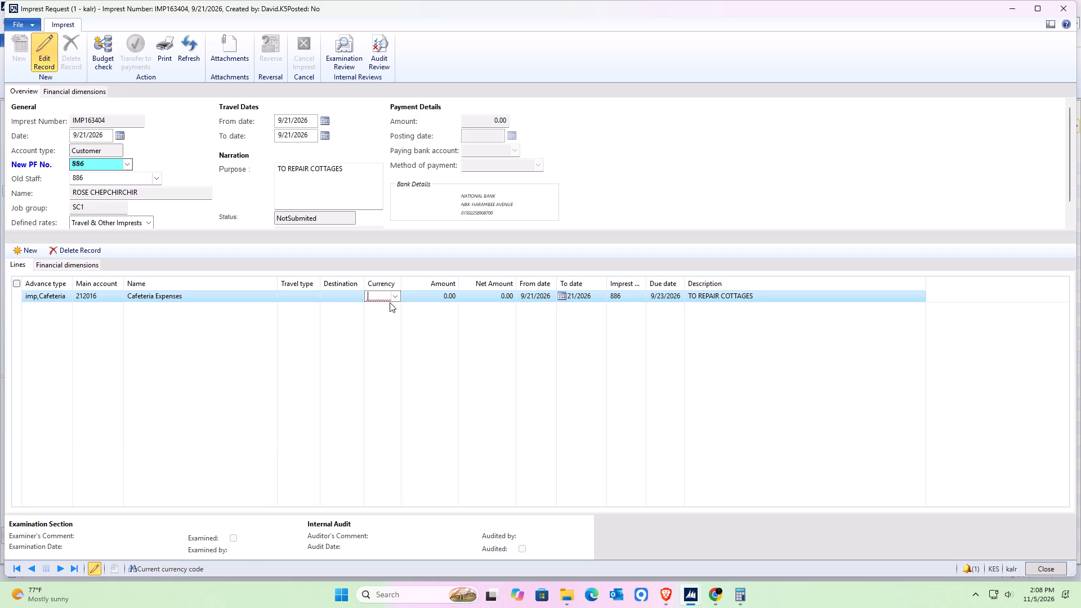
pyautogui.click(395, 297)
pyautogui.click(411, 341)
pyautogui.click(435, 297)
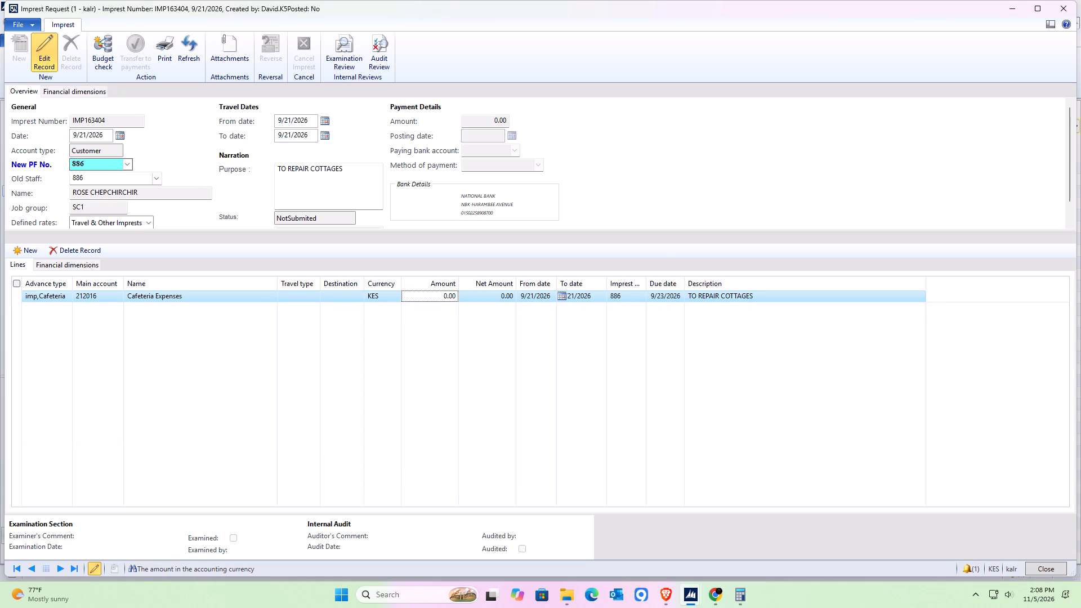
pyautogui.write('22')
pyautogui.write('250')
pyautogui.press('BackSpace')
pyautogui.press('Return')
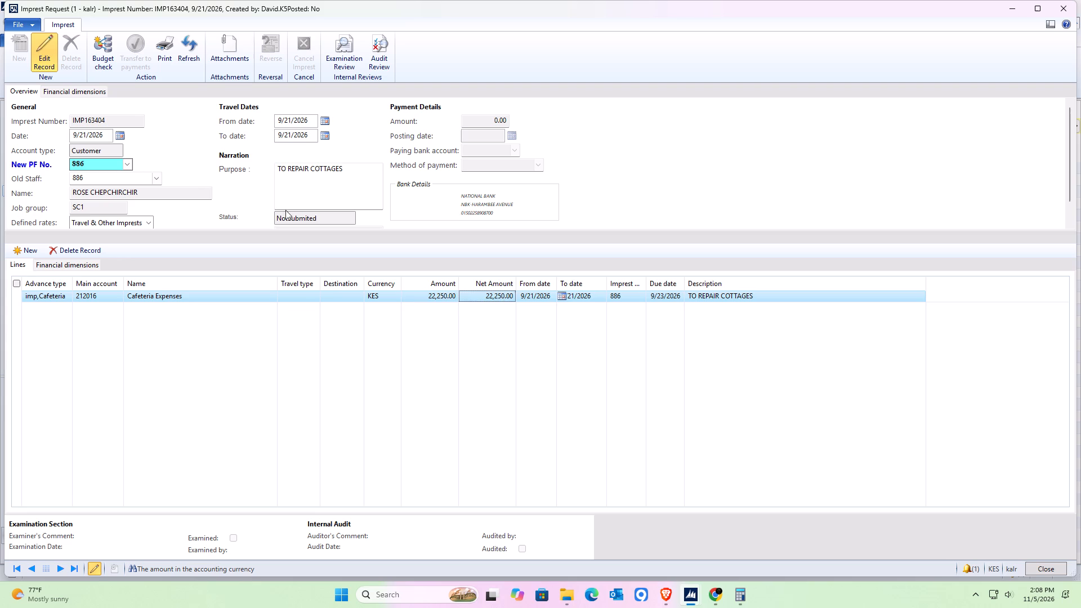
# Run the budget check on the cottage-repair imprest request.
pyautogui.click(101, 55)
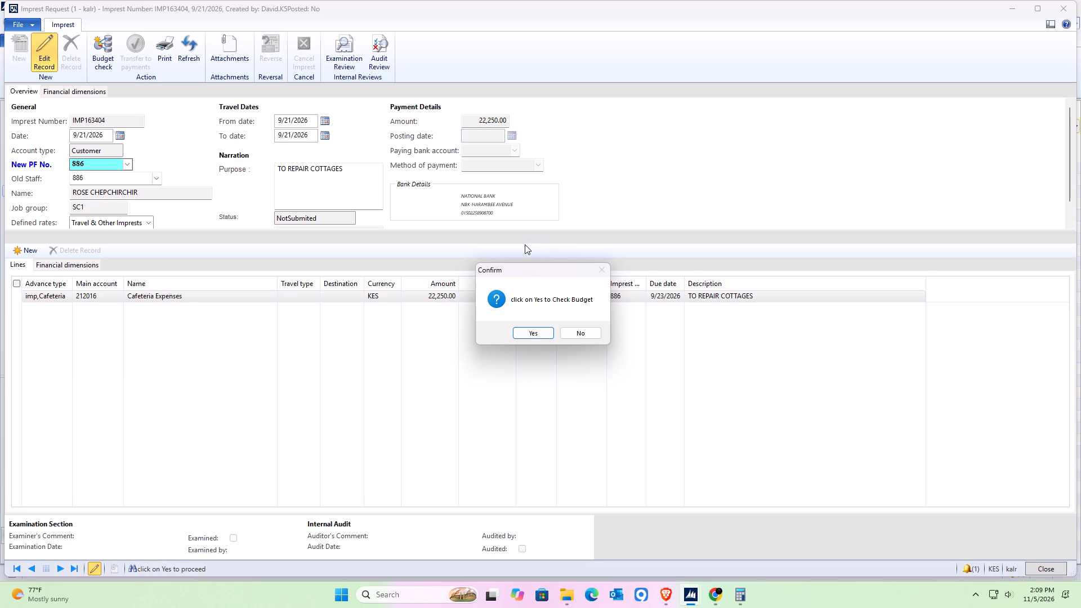
pyautogui.click(535, 340)
pyautogui.click(535, 332)
pyautogui.click(346, 274)
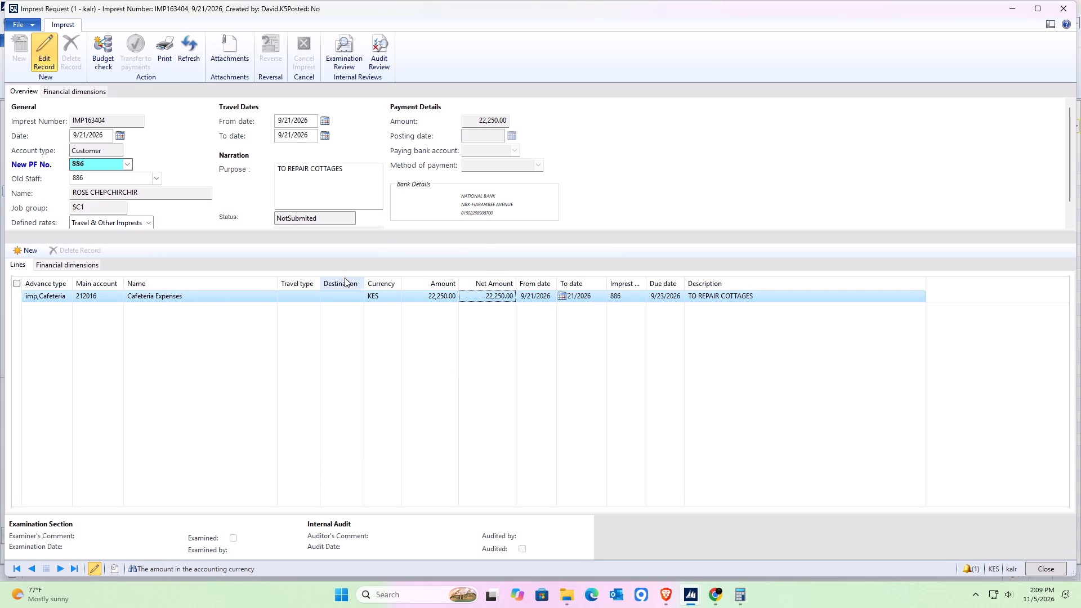
# Refresh the imprest request, submit it to the workflow and close it.
pyautogui.click(200, 49)
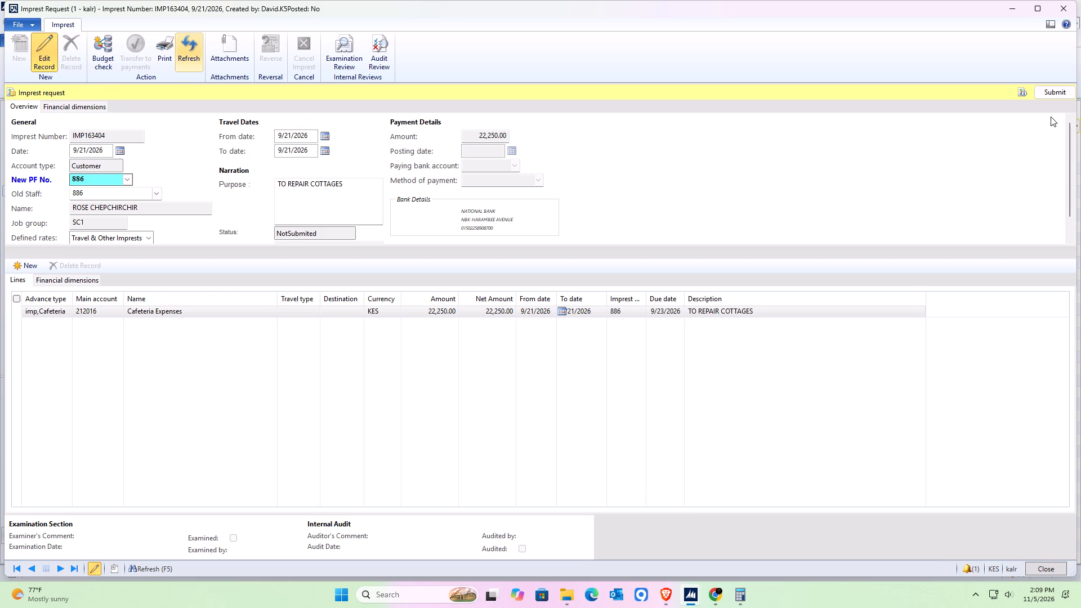
pyautogui.click(1048, 86)
pyautogui.click(568, 330)
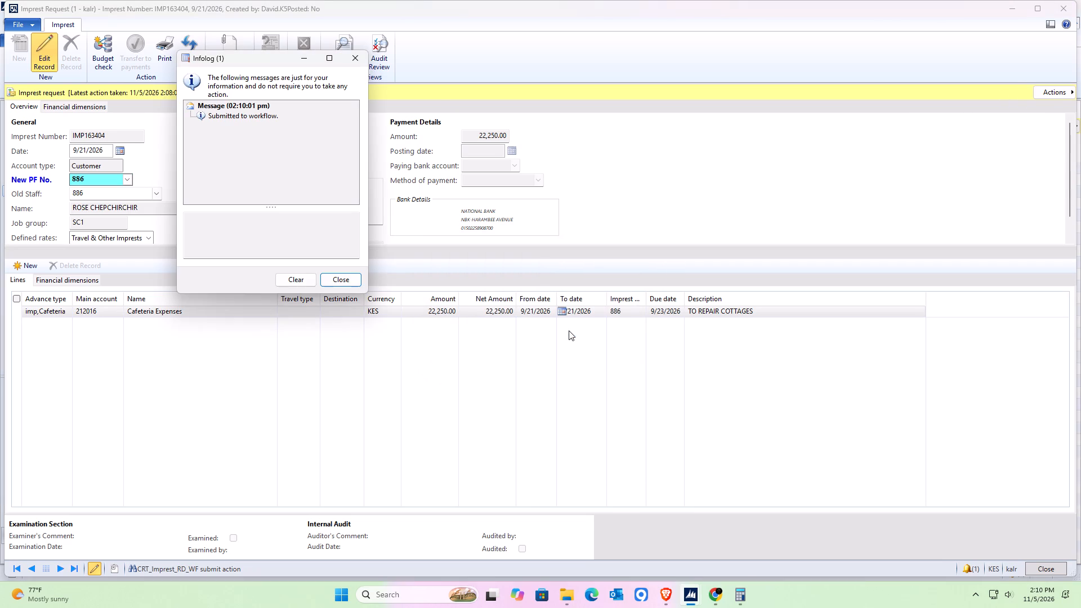
pyautogui.click(347, 280)
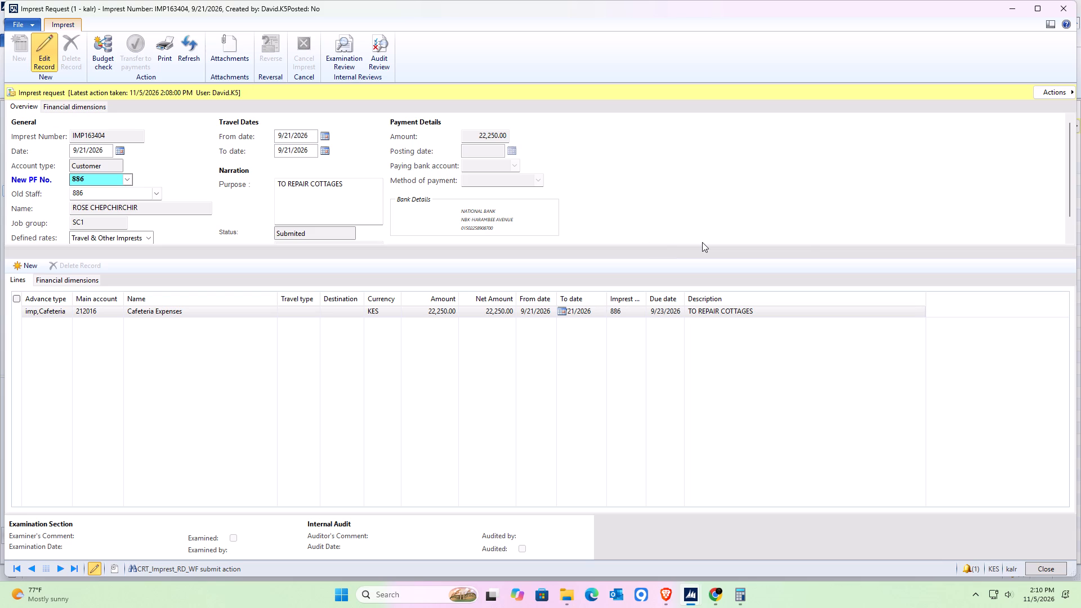
pyautogui.click(1047, 570)
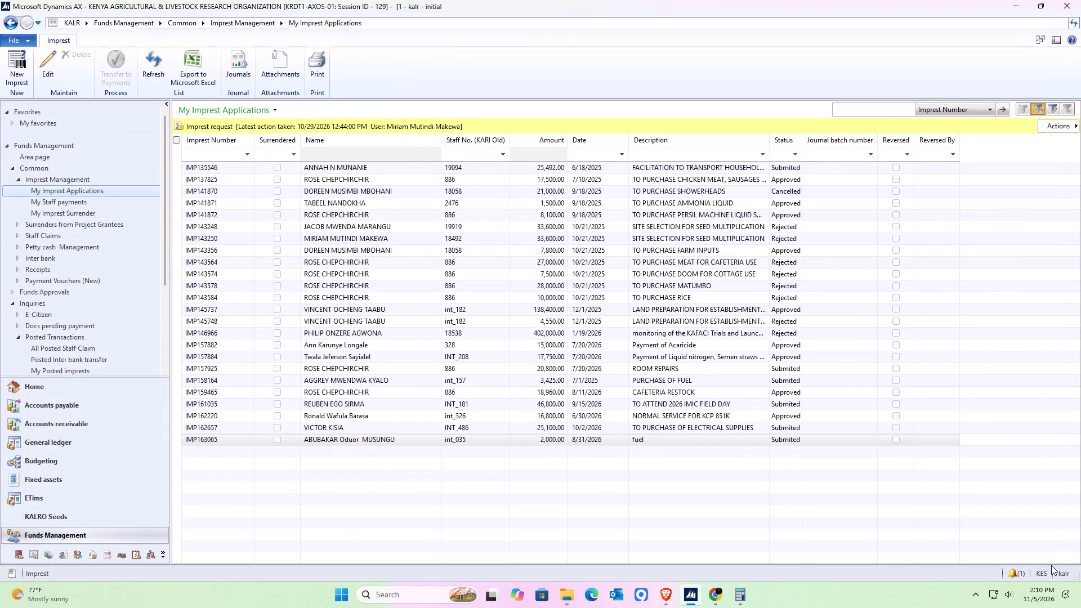
# Create another imprest request for the same customer, using the old staff number.
pyautogui.click(0, 78)
pyautogui.click(16, 69)
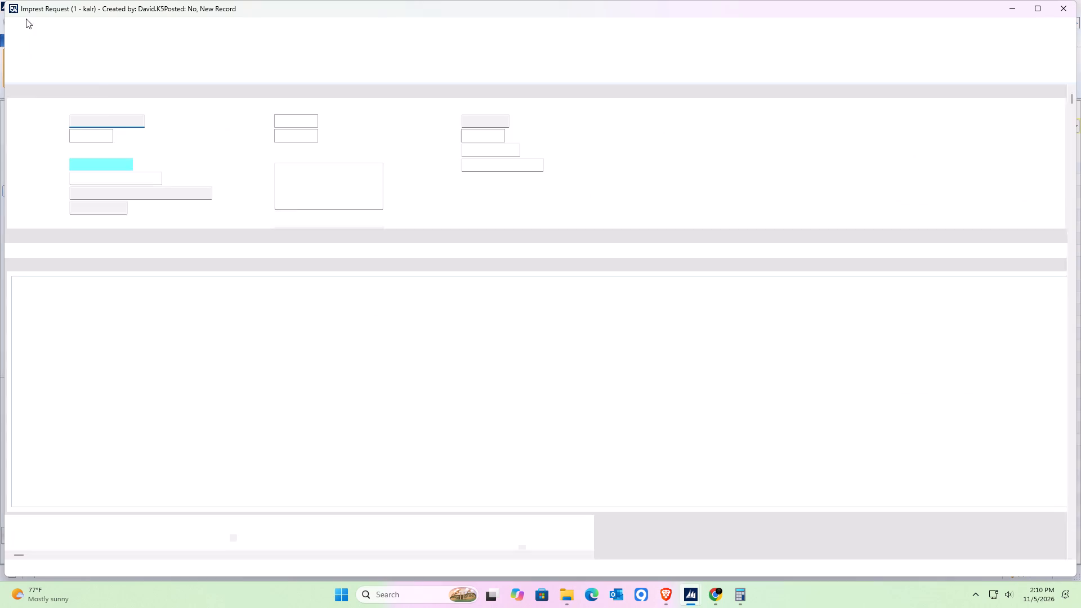
pyautogui.click(111, 179)
pyautogui.write('/8')
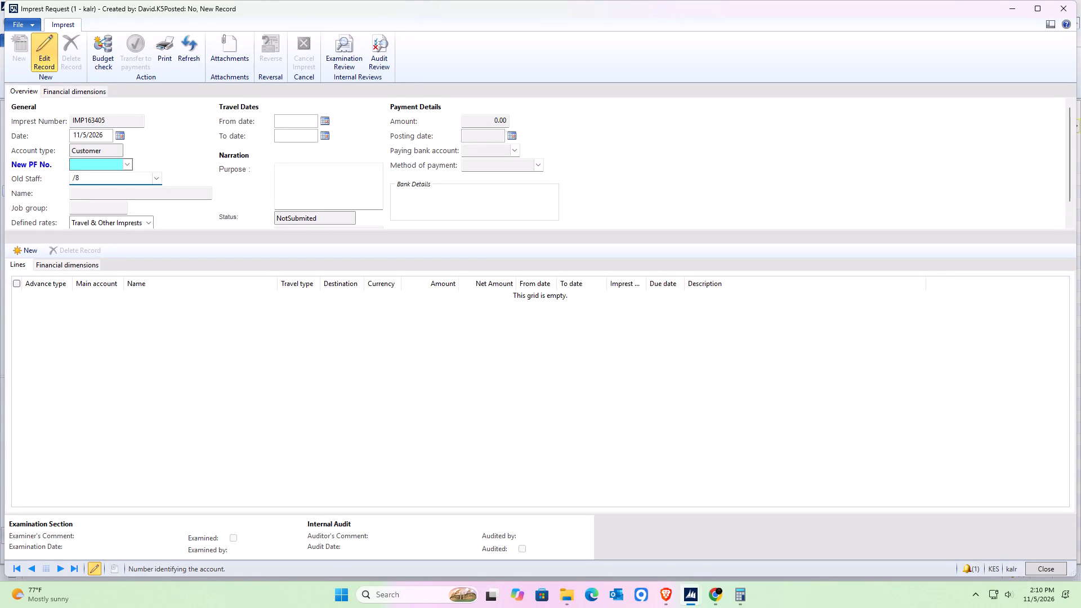
pyautogui.press('BackSpace')
pyautogui.press('BackSpace')
pyautogui.press('8')
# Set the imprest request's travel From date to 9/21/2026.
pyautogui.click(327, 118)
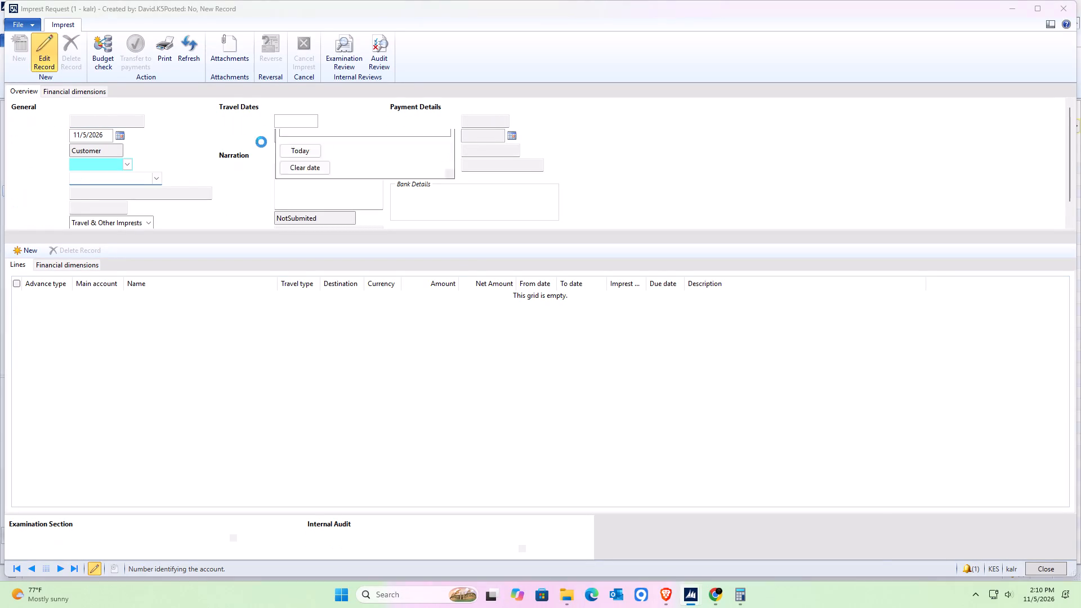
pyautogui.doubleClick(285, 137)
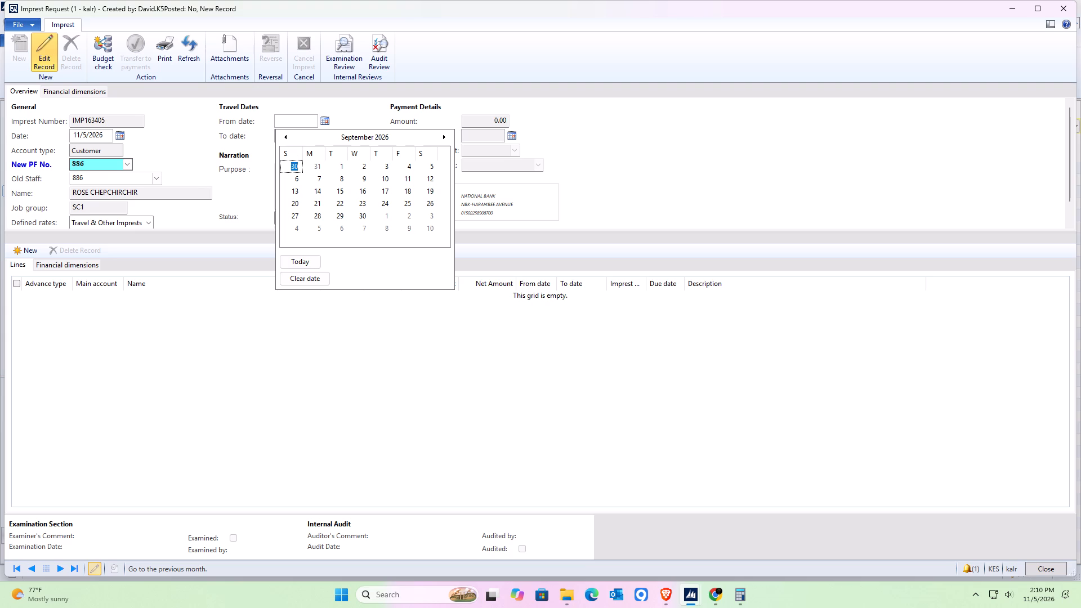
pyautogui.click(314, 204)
# Change the imprest request's transaction date to 10/7/2026.
pyautogui.click(111, 133)
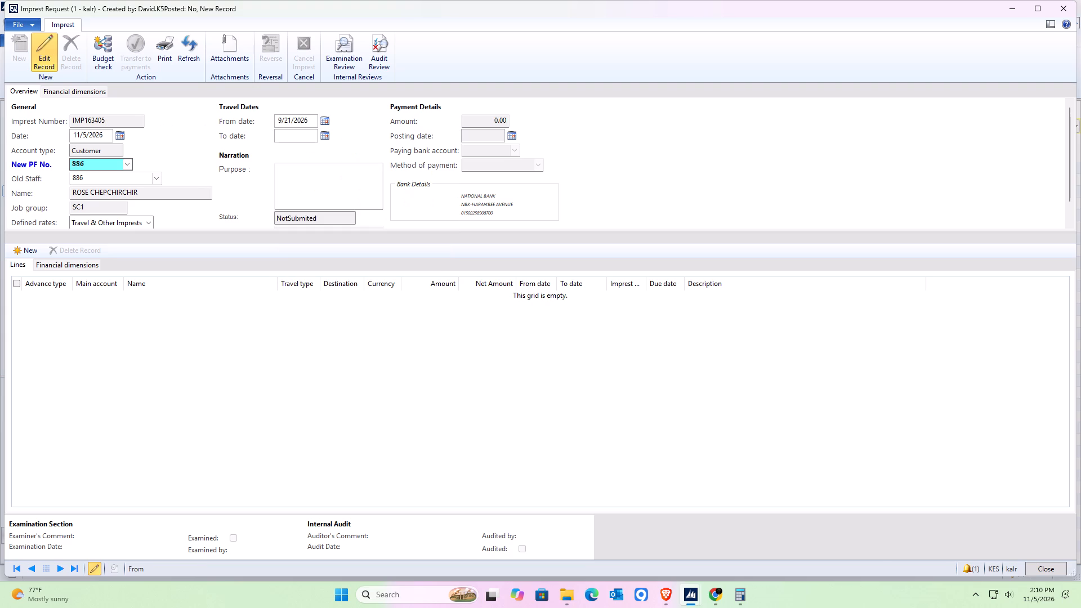
pyautogui.click(117, 135)
pyautogui.click(79, 154)
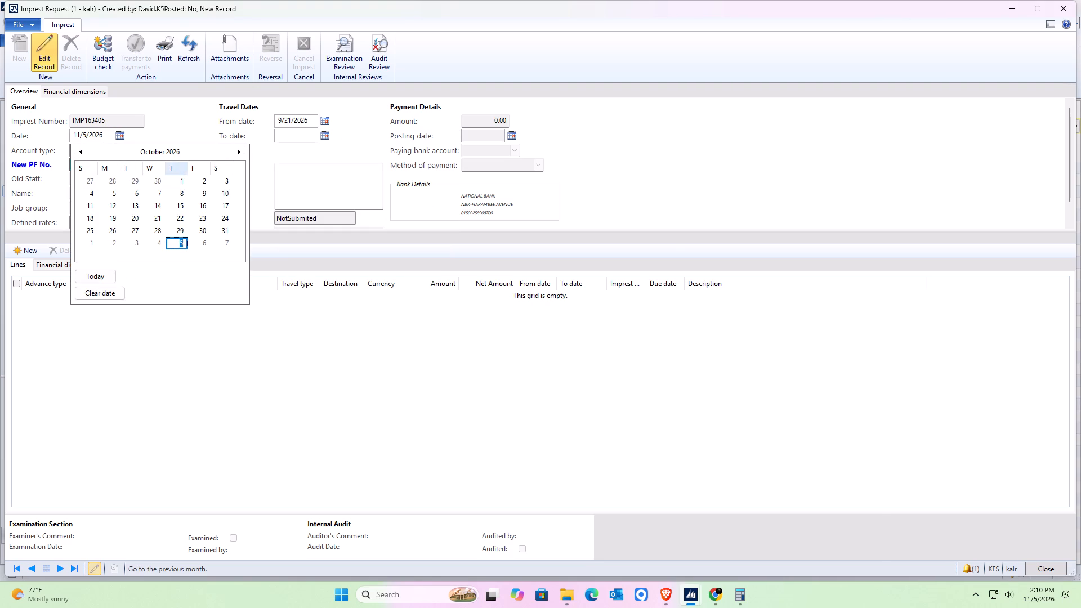
pyautogui.click(161, 194)
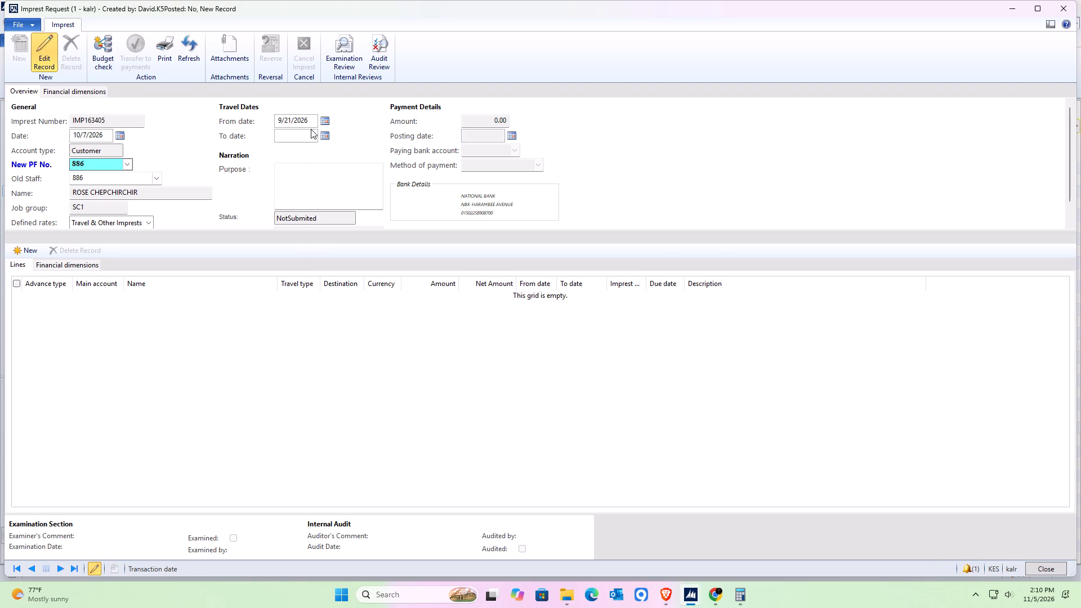
# Set both the travel From date and To date of the imprest request to 10/7/2026.
pyautogui.click(322, 117)
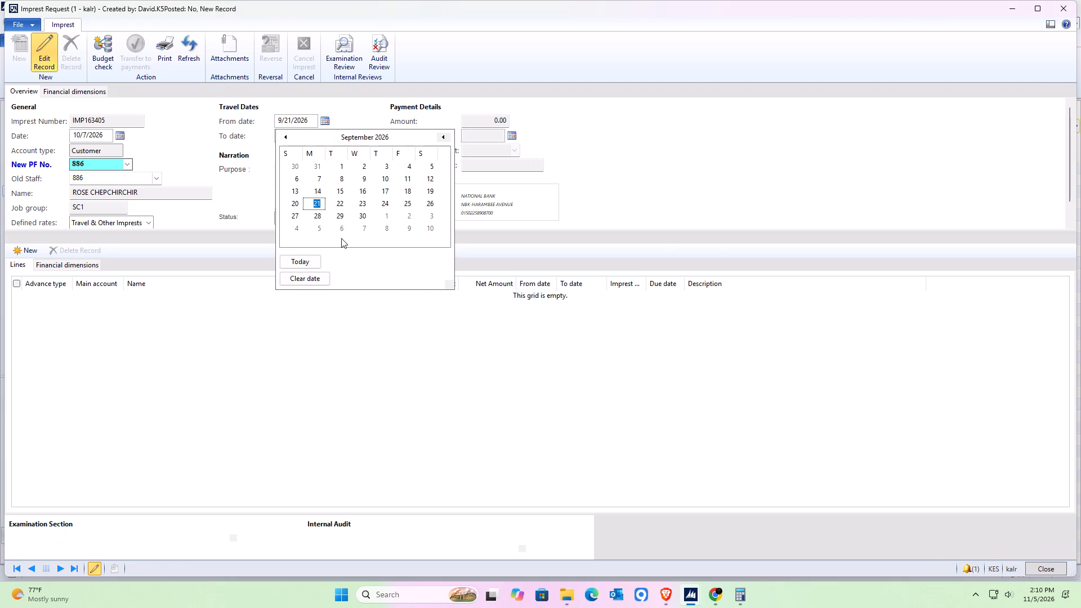
pyautogui.click(285, 138)
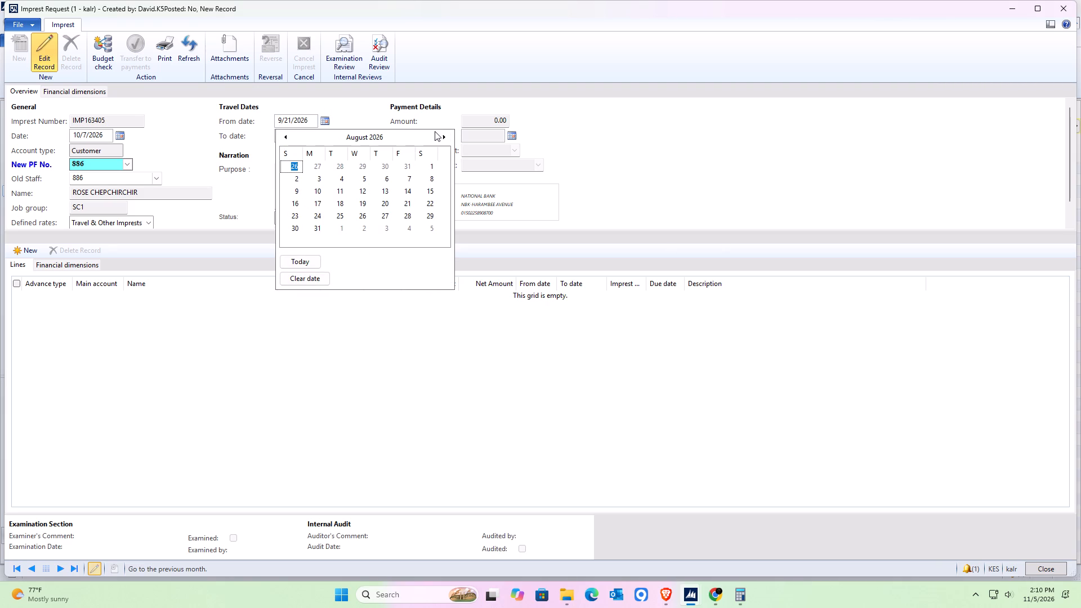
pyautogui.click(443, 136)
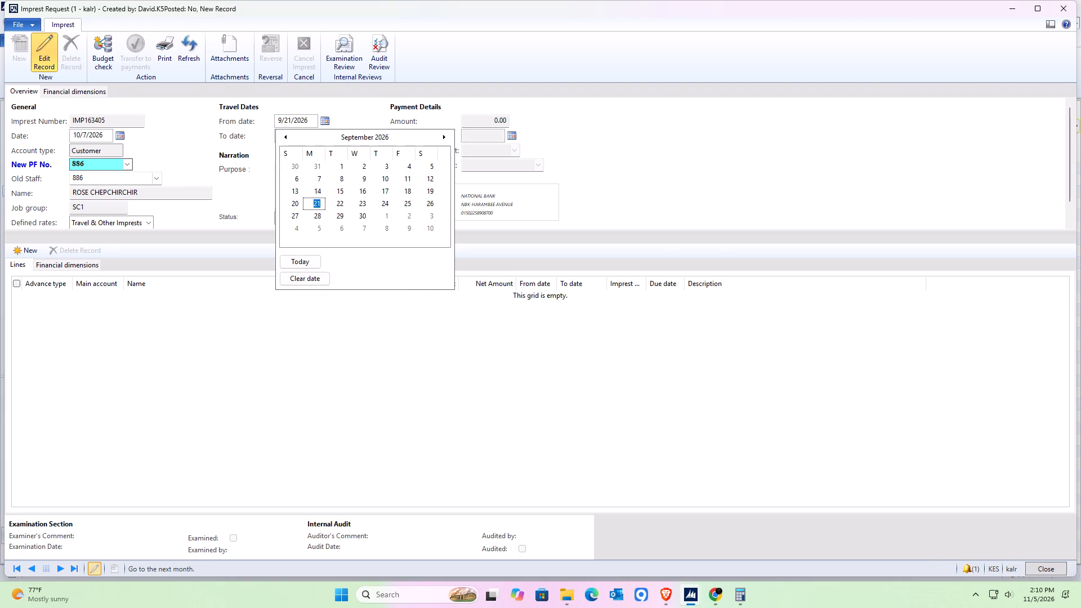
pyautogui.click(442, 133)
pyautogui.click(356, 181)
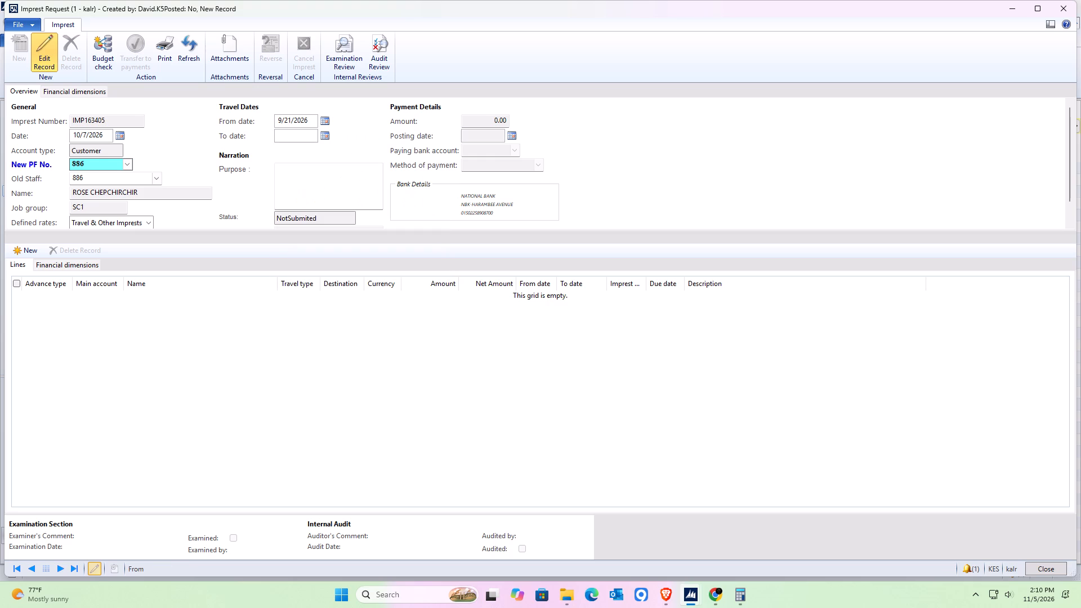
pyautogui.click(323, 136)
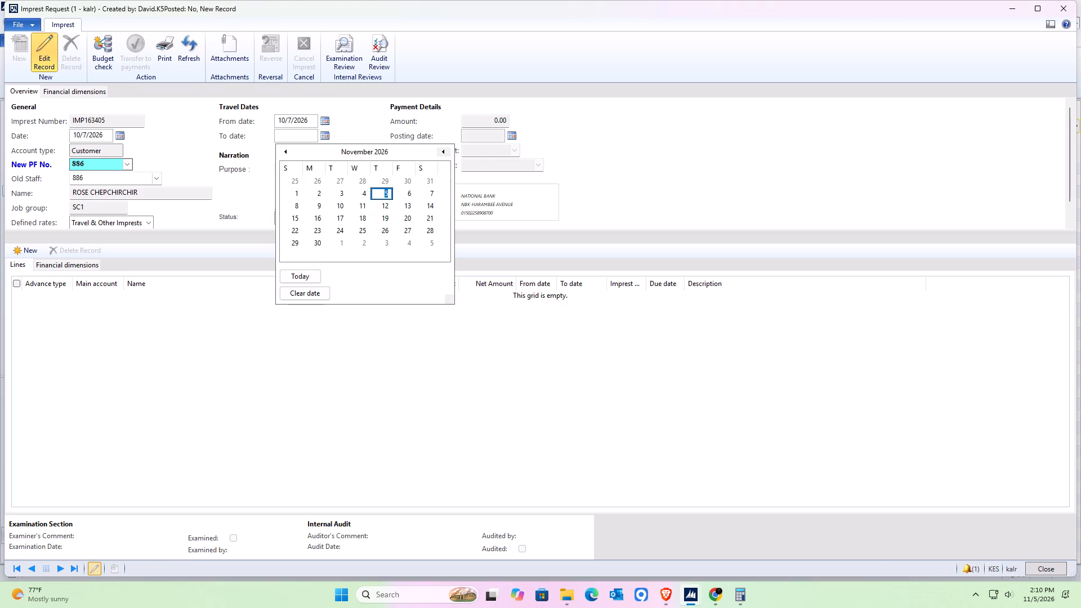
pyautogui.click(283, 151)
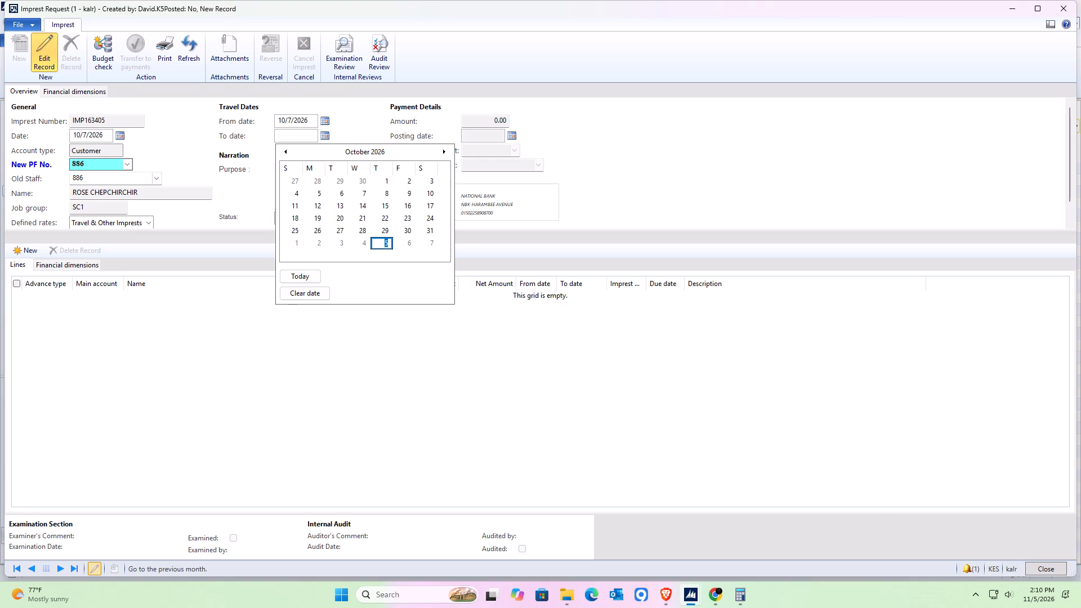
pyautogui.click(359, 191)
# Enter TO PURCHASE CHICKEN as the purpose of the imprest request.
pyautogui.click(291, 177)
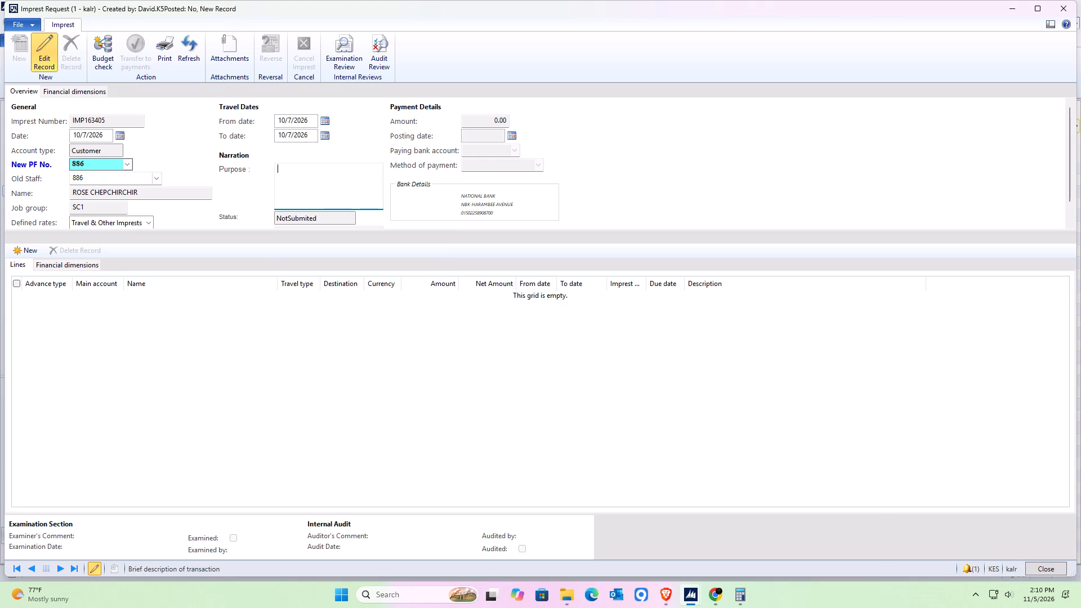
pyautogui.write('TO PURCHASE CHICKE')
pyautogui.press('n')
# Set the request's financial dimensions A_Thematic to CROPS and B_Institute to K02, Food Crops Research Institute.
pyautogui.click(72, 96)
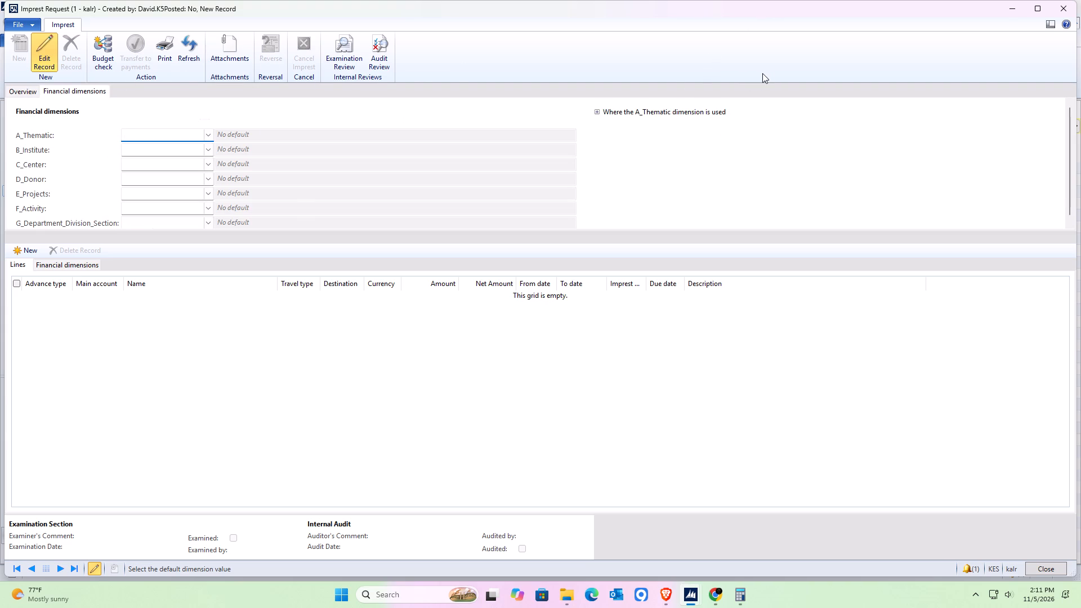
pyautogui.click(206, 135)
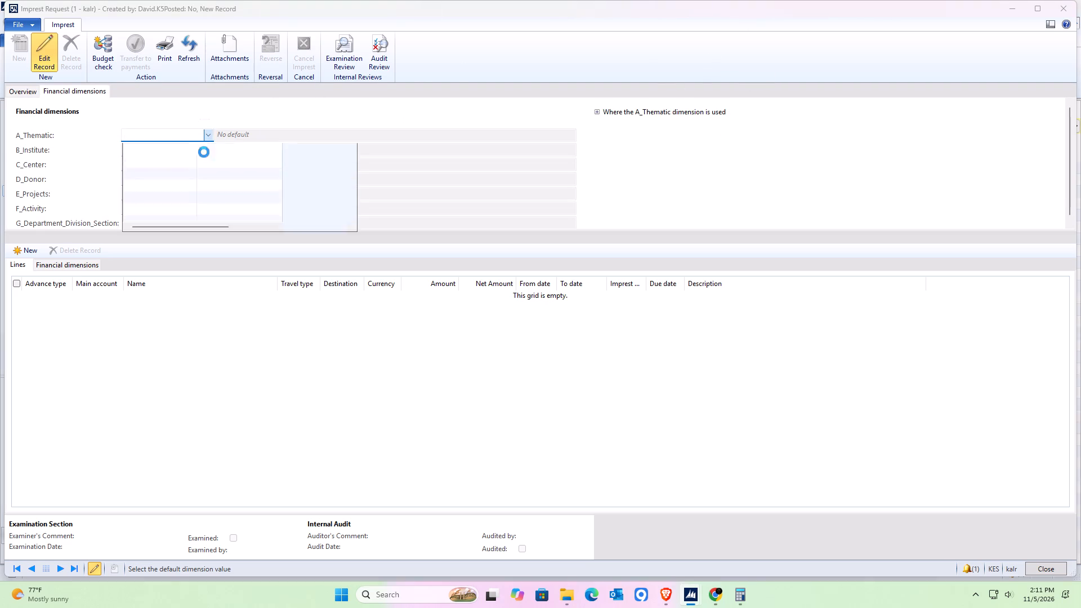
pyautogui.click(207, 181)
pyautogui.click(206, 135)
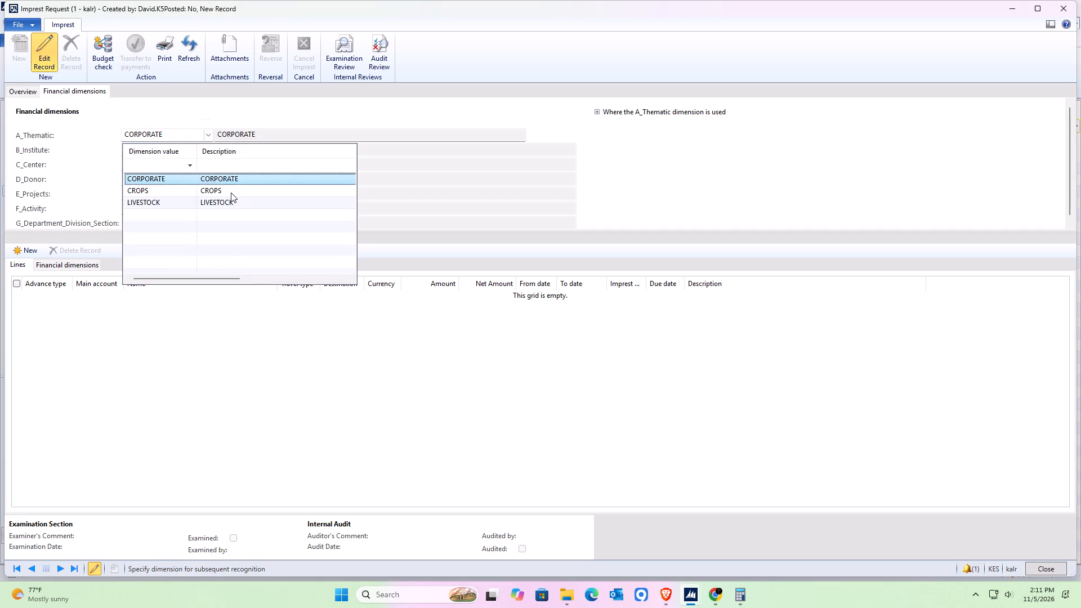
pyautogui.click(231, 193)
pyautogui.click(208, 150)
pyautogui.click(251, 208)
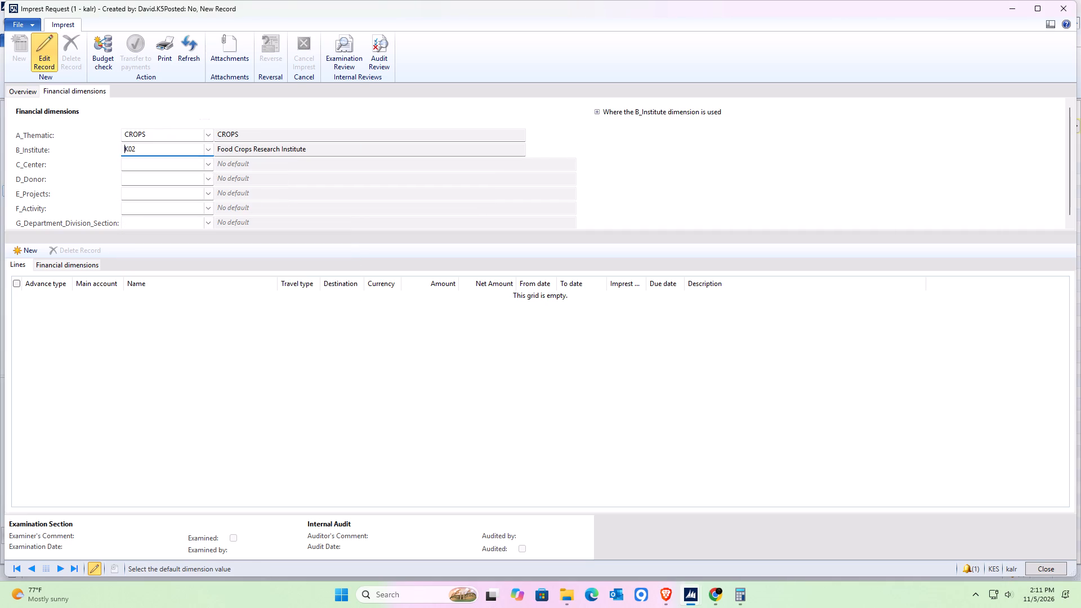
# Set the C_Center dimension to 10, KALRO FCRI Muguga, and the D_Donor dimension to DNR0005, AIA.
pyautogui.click(207, 164)
pyautogui.scroll(-1, 207, 271)
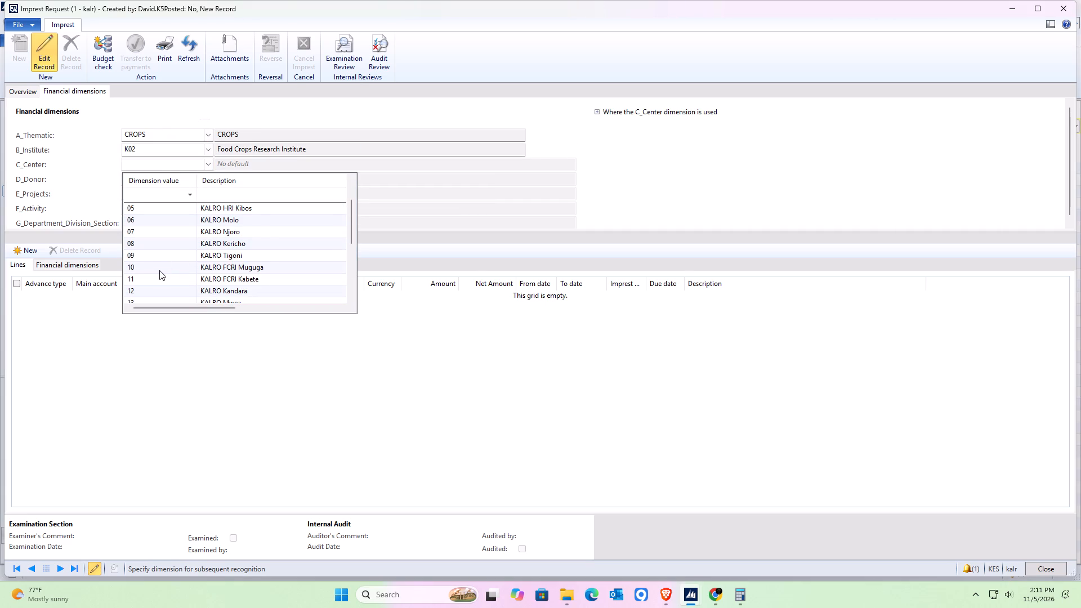
pyautogui.click(159, 270)
pyautogui.click(209, 182)
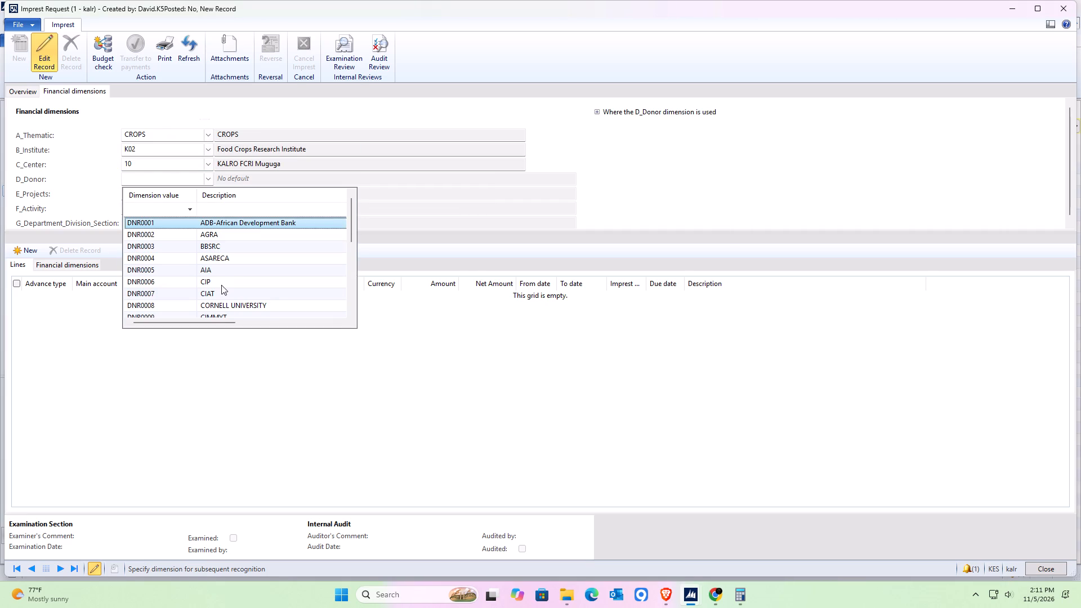
pyautogui.click(211, 272)
# Set the request's E_Projects dimension to PRJ0062, HOSPITALITY.
pyautogui.click(205, 196)
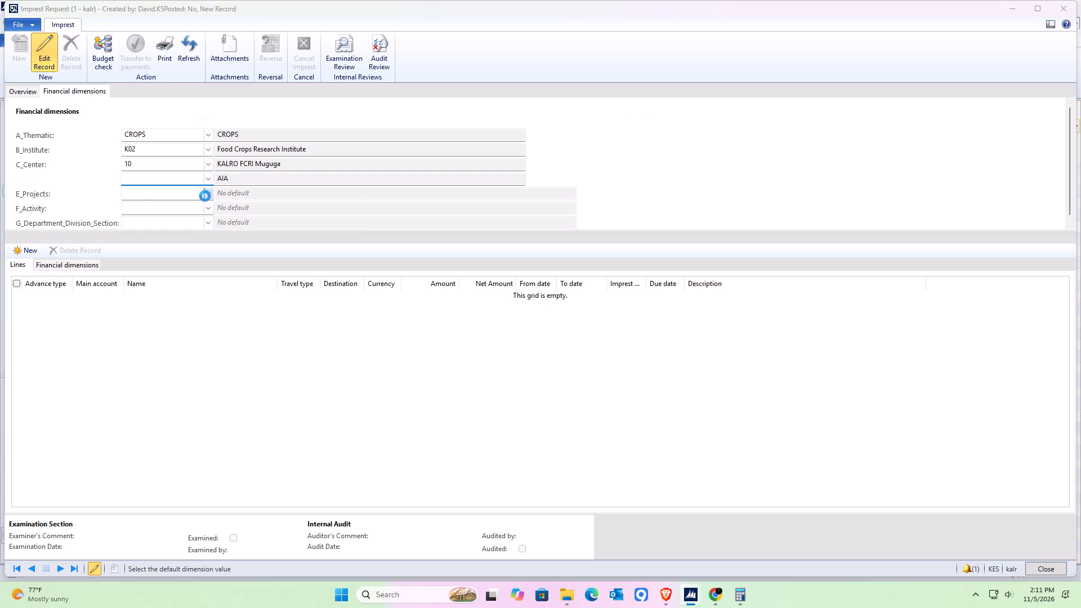
pyautogui.scroll(-16, 226, 291)
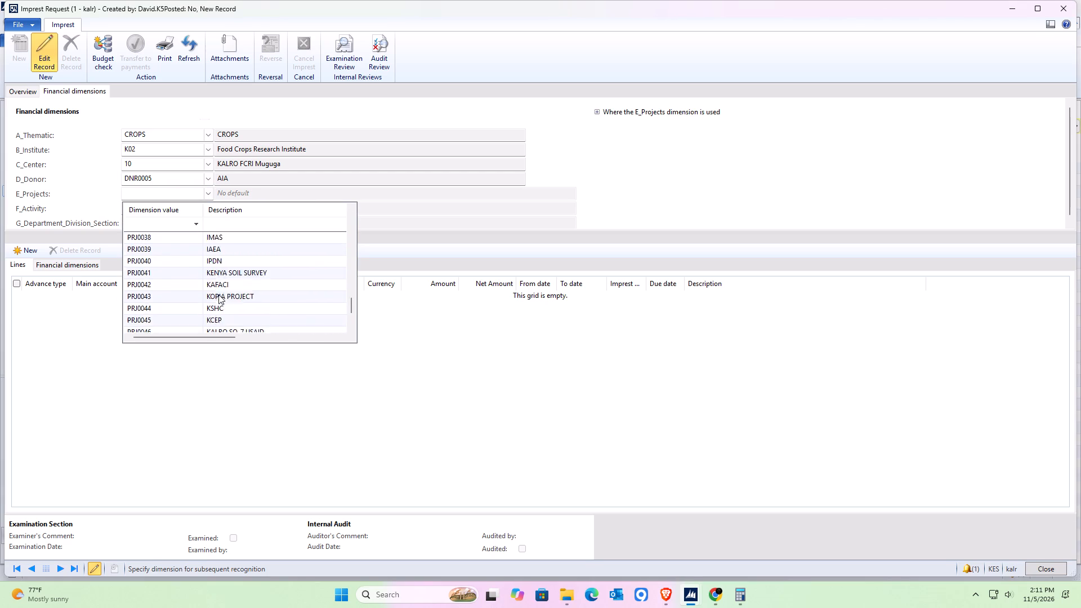
pyautogui.scroll(-4, 218, 294)
pyautogui.scroll(-2, 178, 318)
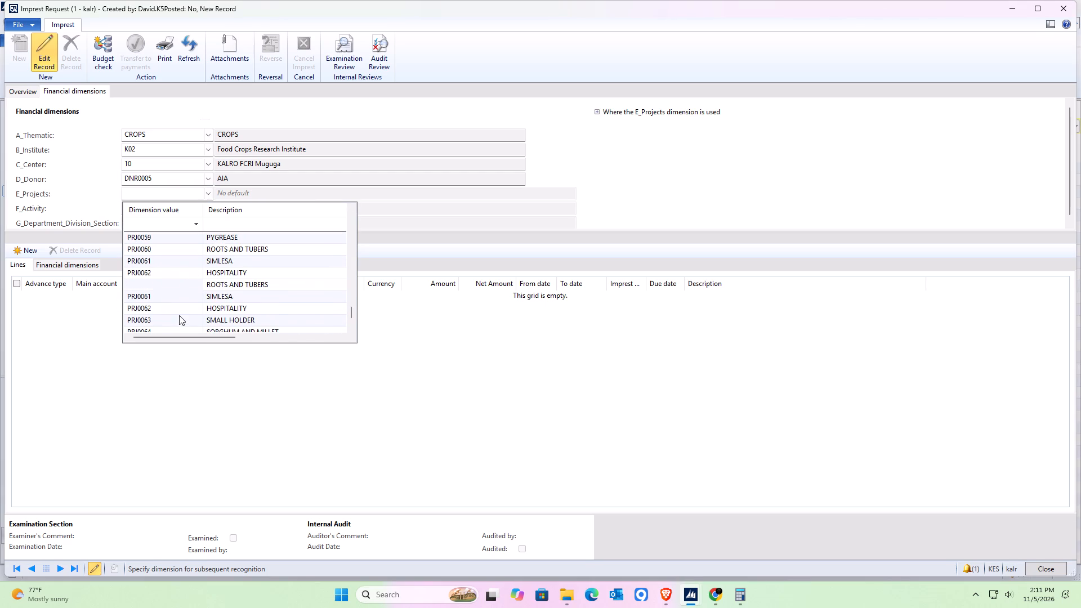
pyautogui.click(168, 274)
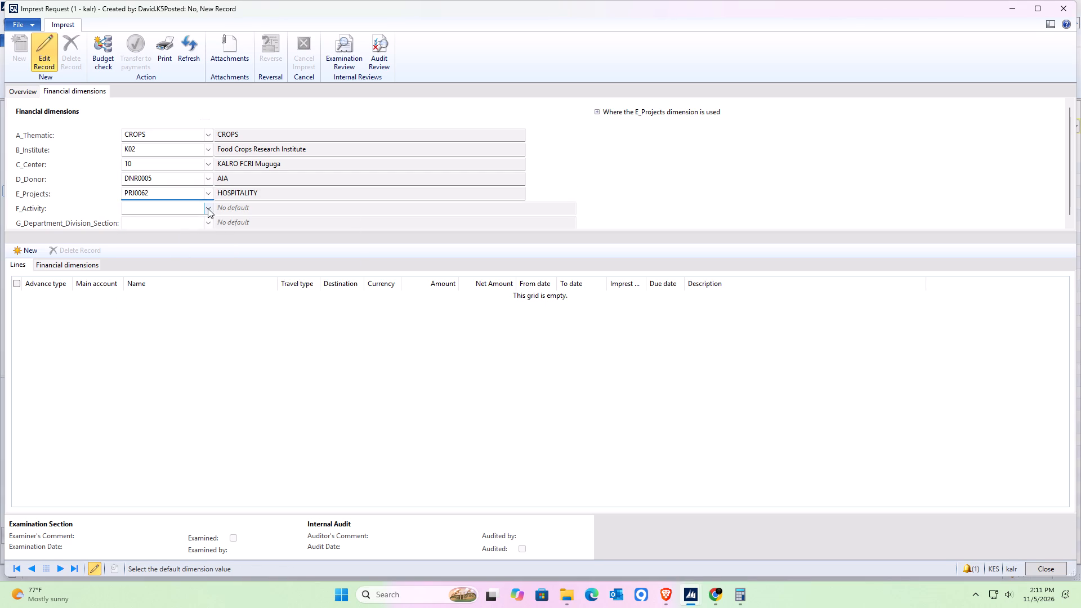
# Set F_Activity to ACT0001, Management and Administration, and G_Department_Division_Section to F0000002, Food Crops Research Systems.
pyautogui.click(208, 208)
pyautogui.click(220, 252)
pyautogui.click(207, 227)
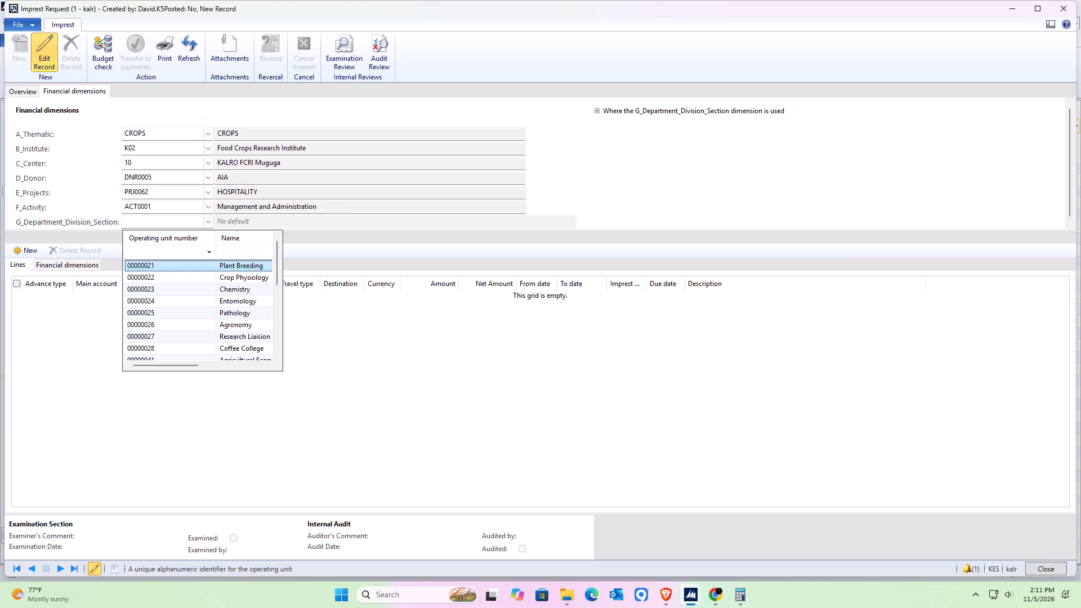
pyautogui.press('f')
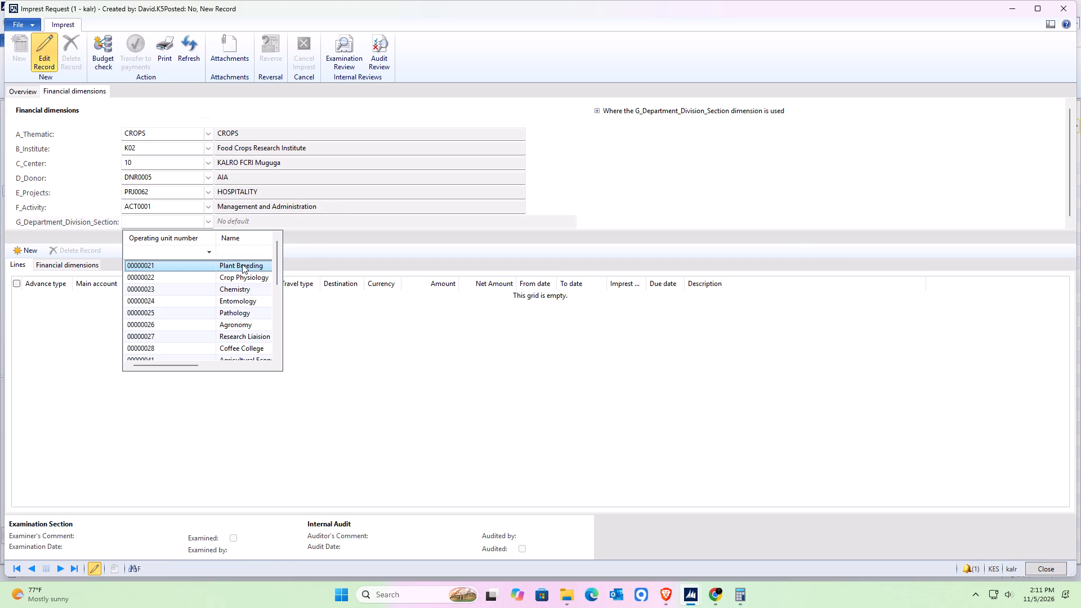
pyautogui.click(245, 276)
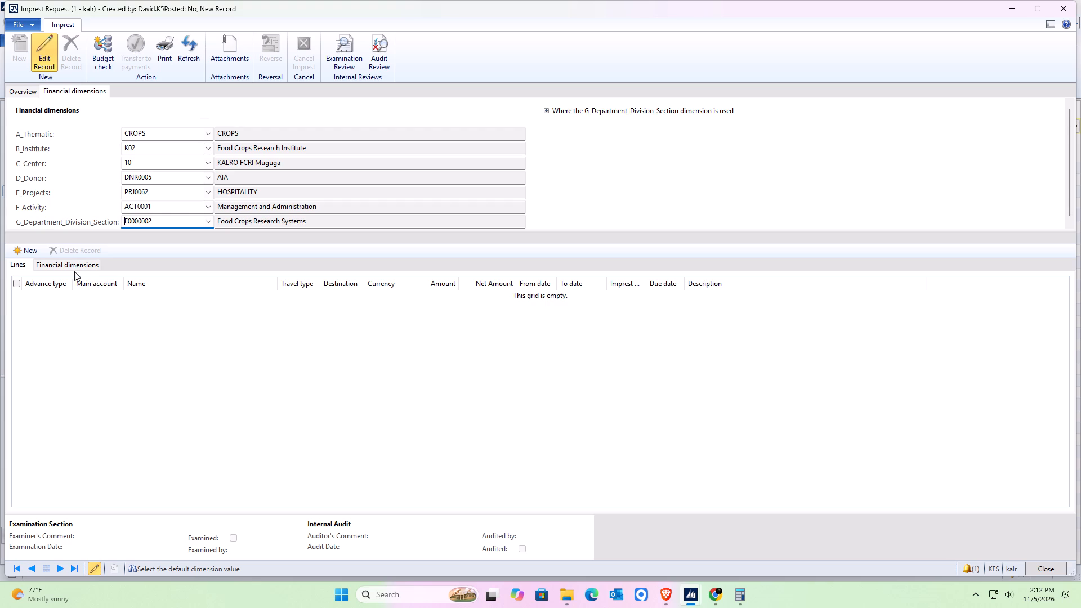
# Add a line to the imprest request with the advance type Cafeteria Expenses.
pyautogui.click(24, 255)
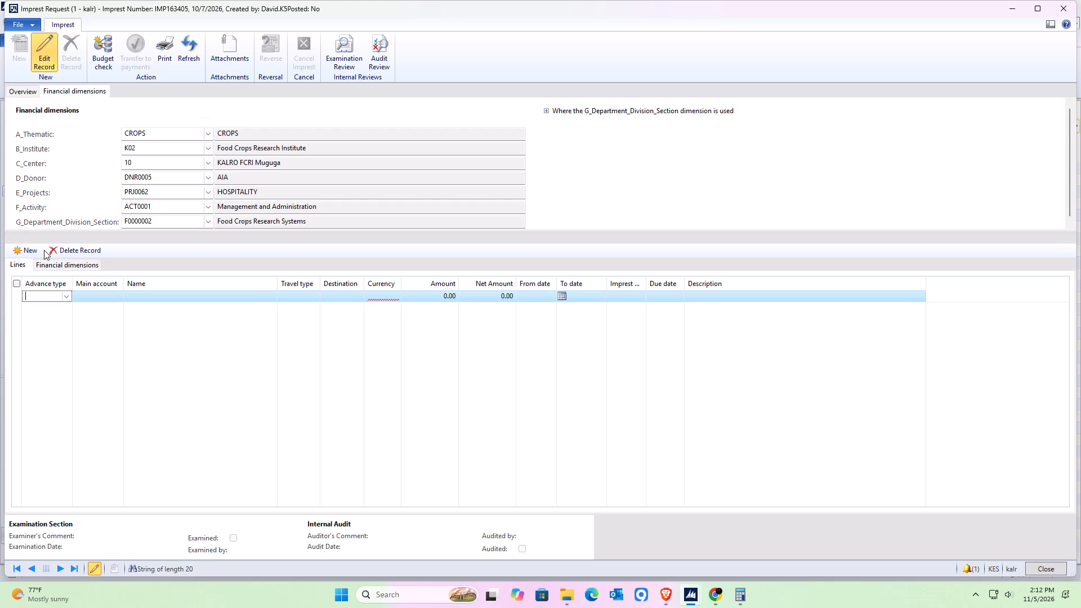
pyautogui.click(66, 299)
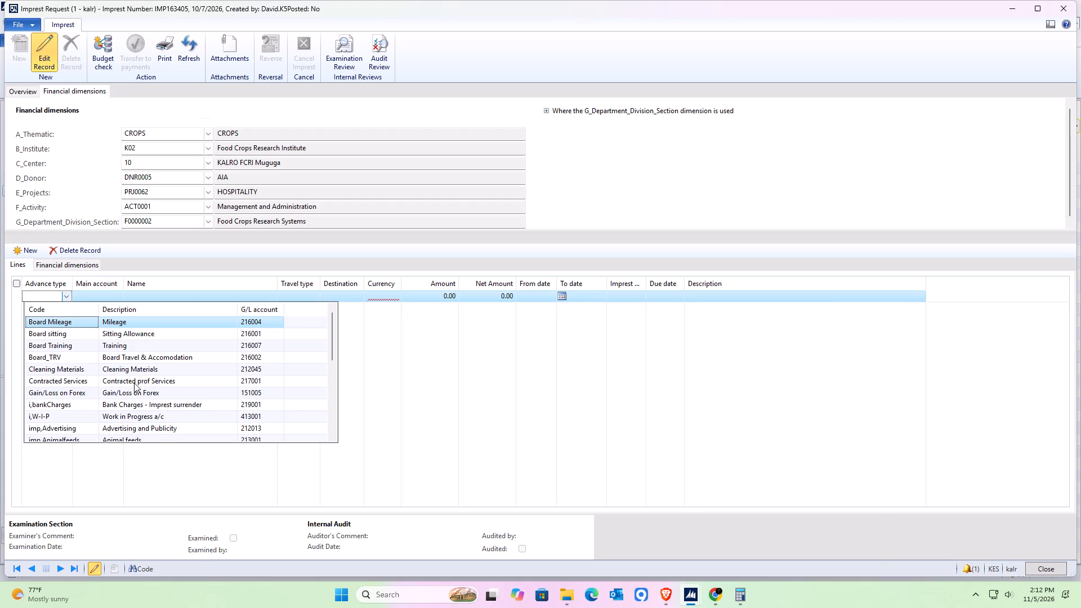
pyautogui.click(132, 308)
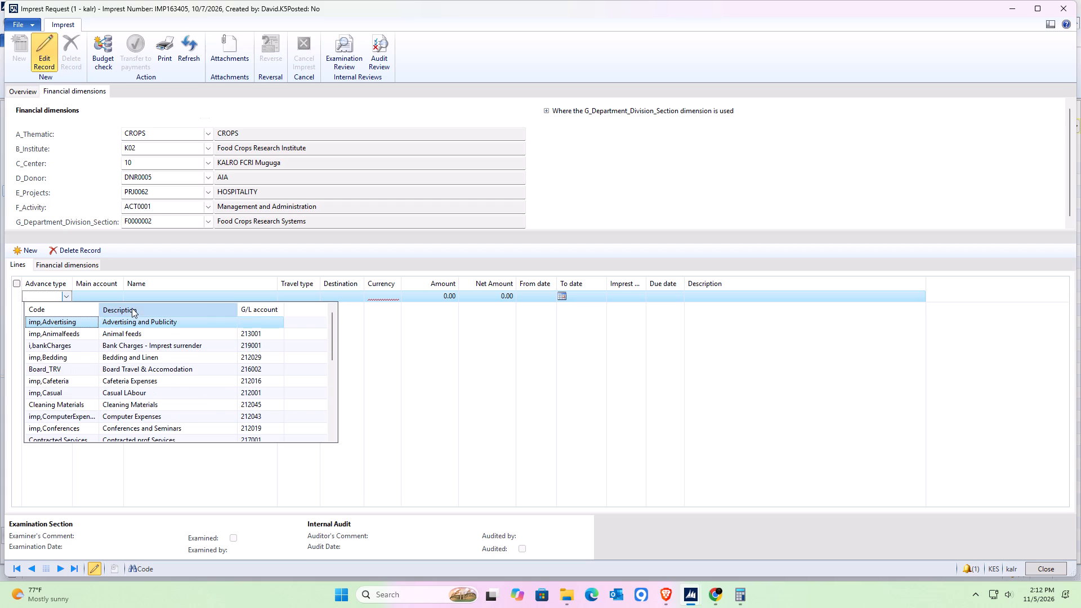
pyautogui.click(148, 380)
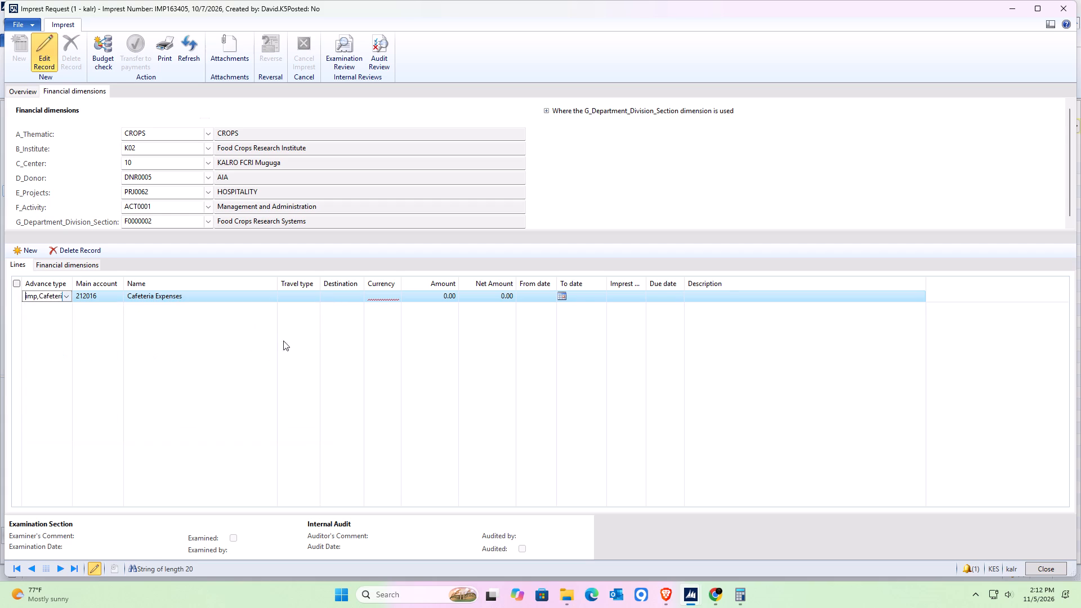
# Set the Cafeteria Expenses line's currency to KES and amount to 22,500, and return to the request's overview.
pyautogui.doubleClick(397, 295)
pyautogui.click(399, 336)
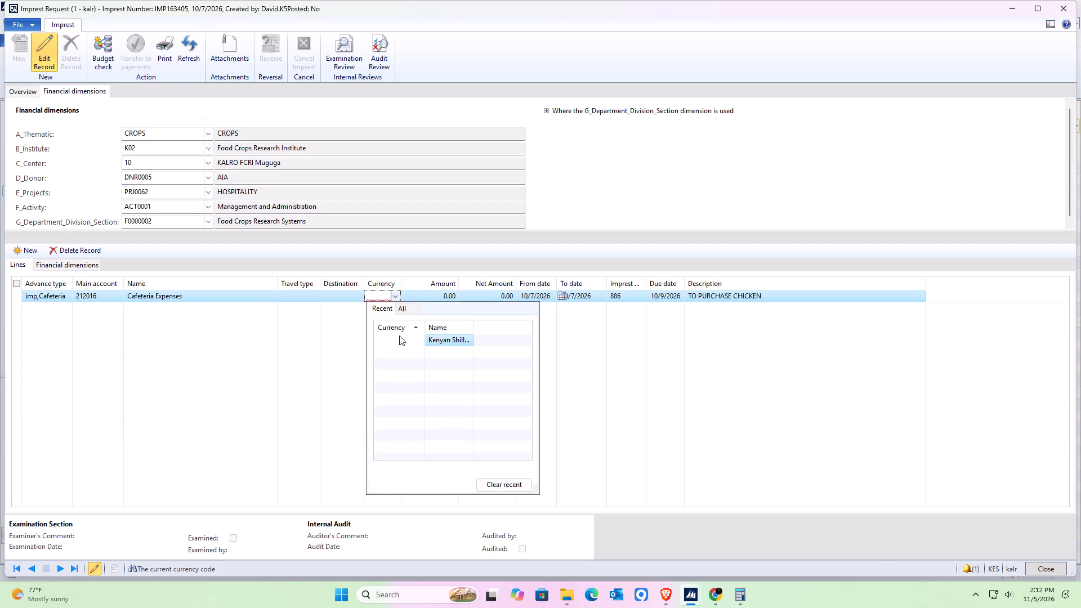
pyautogui.click(437, 293)
pyautogui.click(439, 299)
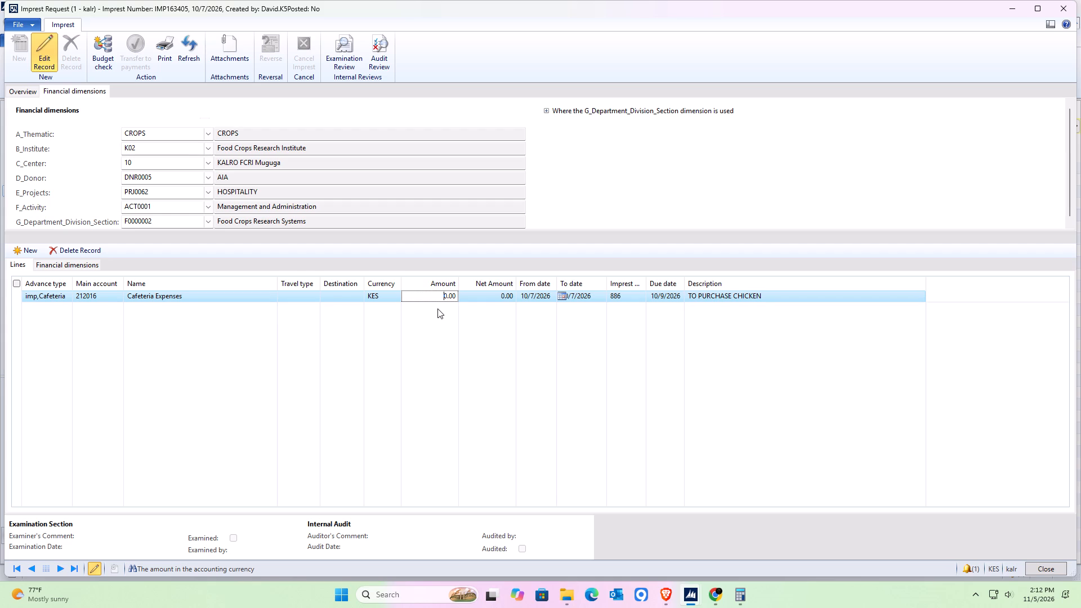
pyautogui.write('2250')
pyautogui.press('Return')
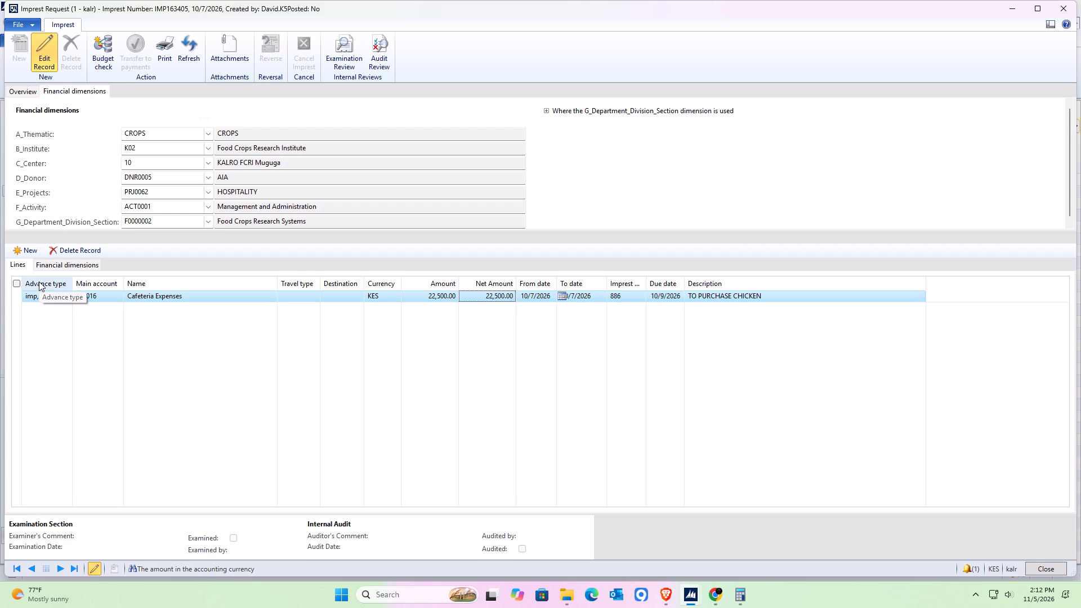
pyautogui.click(36, 88)
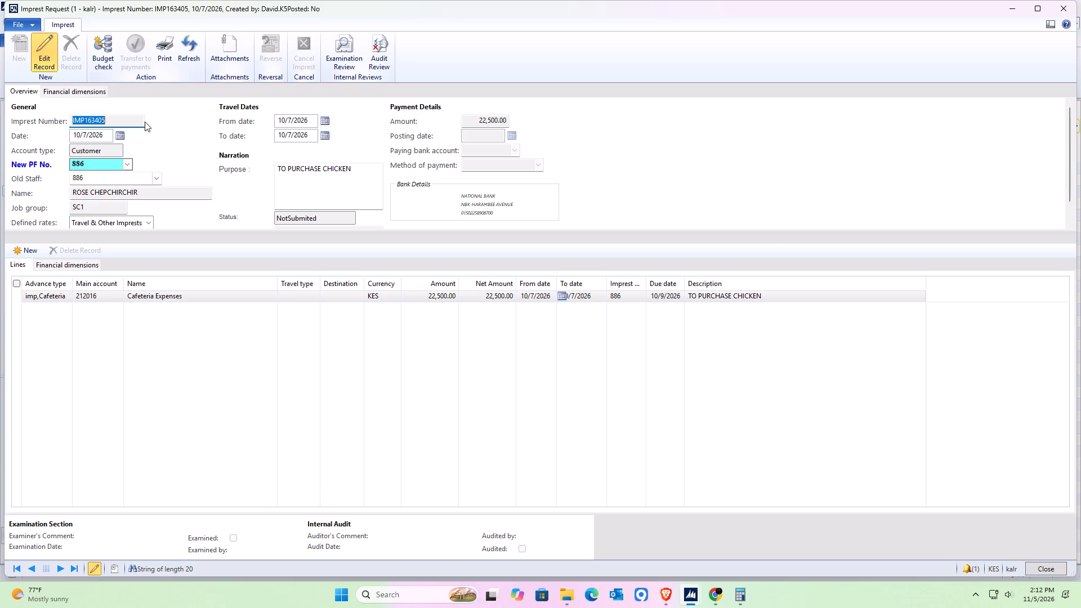
# Run the budget check on the chicken-purchase imprest request.
pyautogui.click(110, 56)
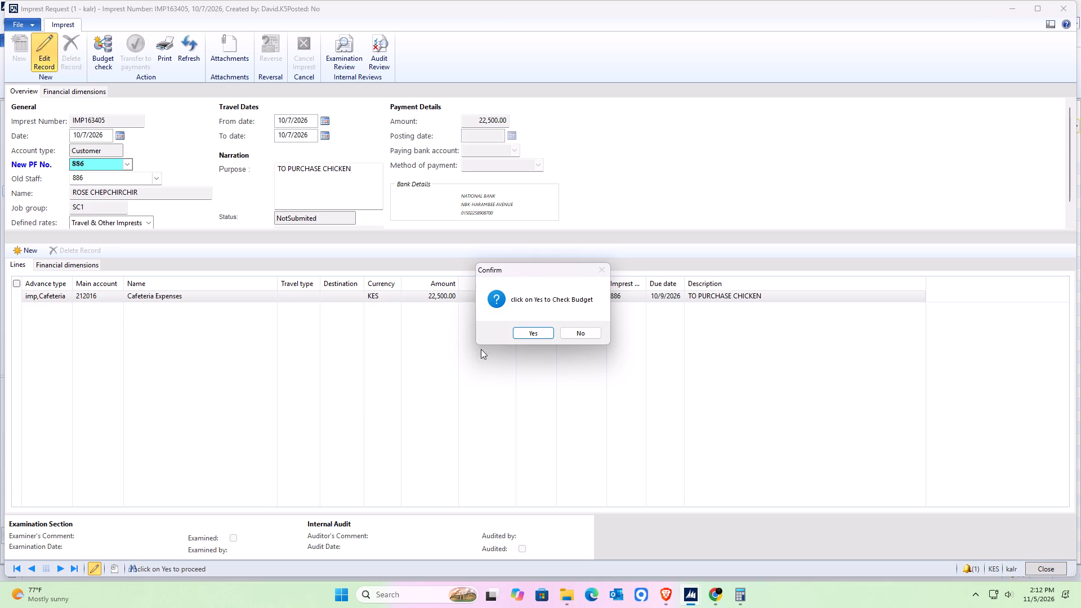
pyautogui.click(544, 327)
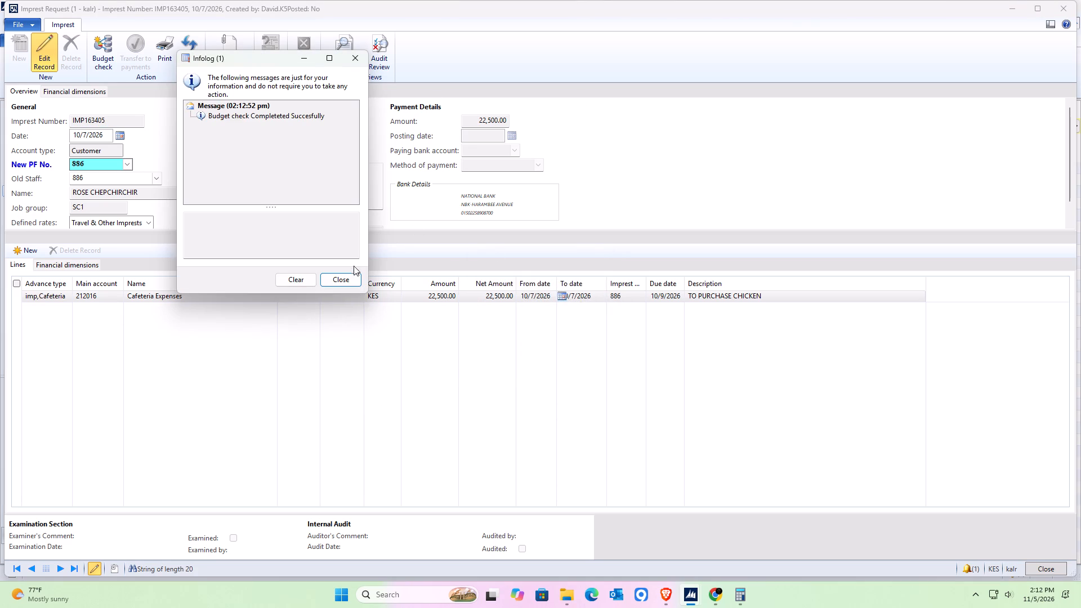
pyautogui.click(349, 276)
# Refresh the chicken-purchase imprest request, submit it to the approval workflow, and close it.
pyautogui.click(187, 59)
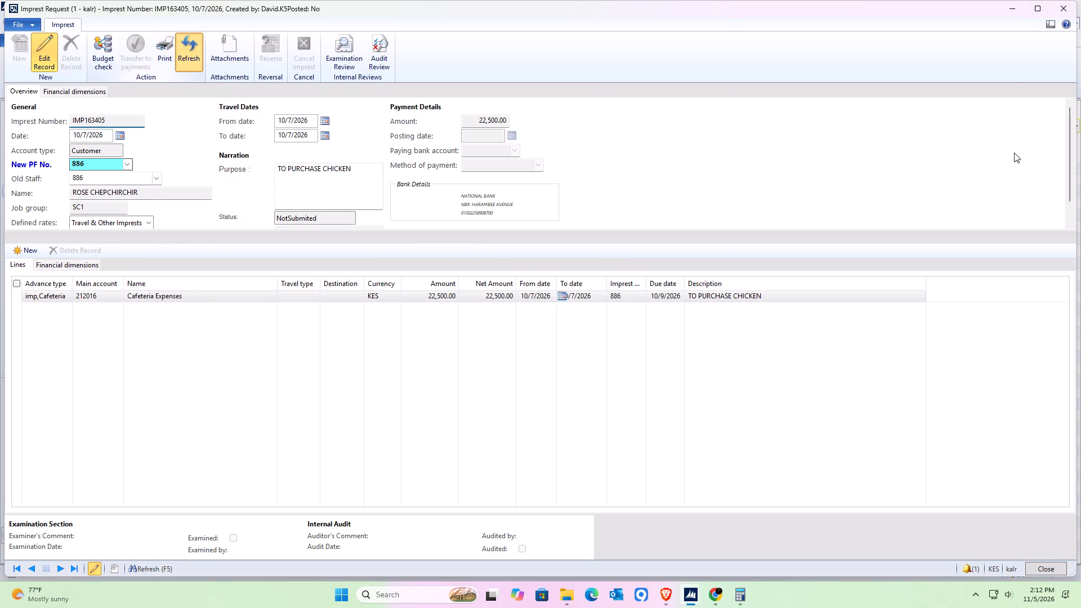
pyautogui.click(1053, 93)
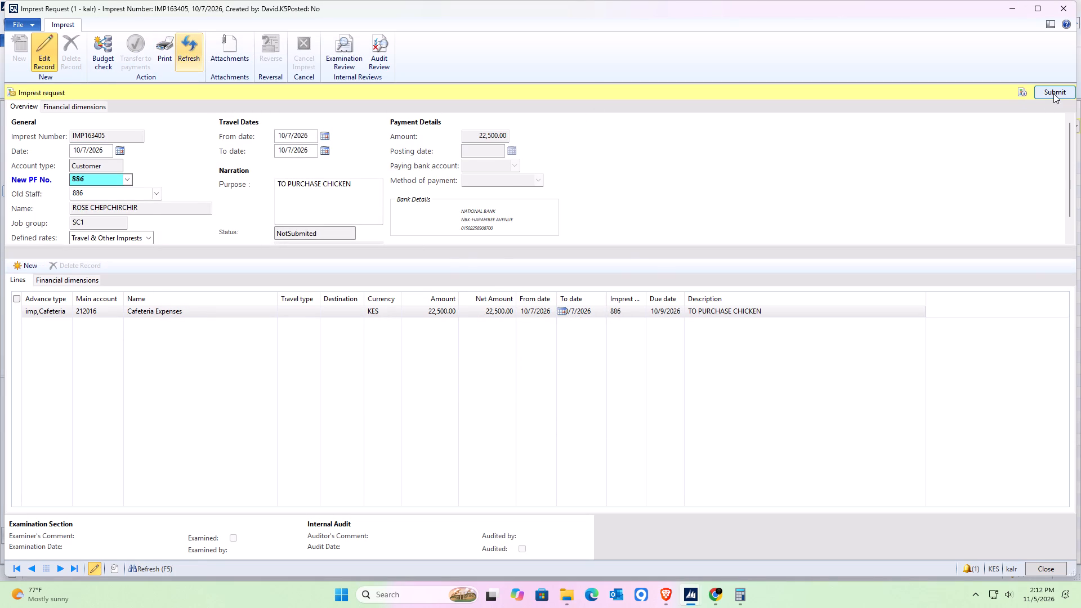
pyautogui.click(577, 326)
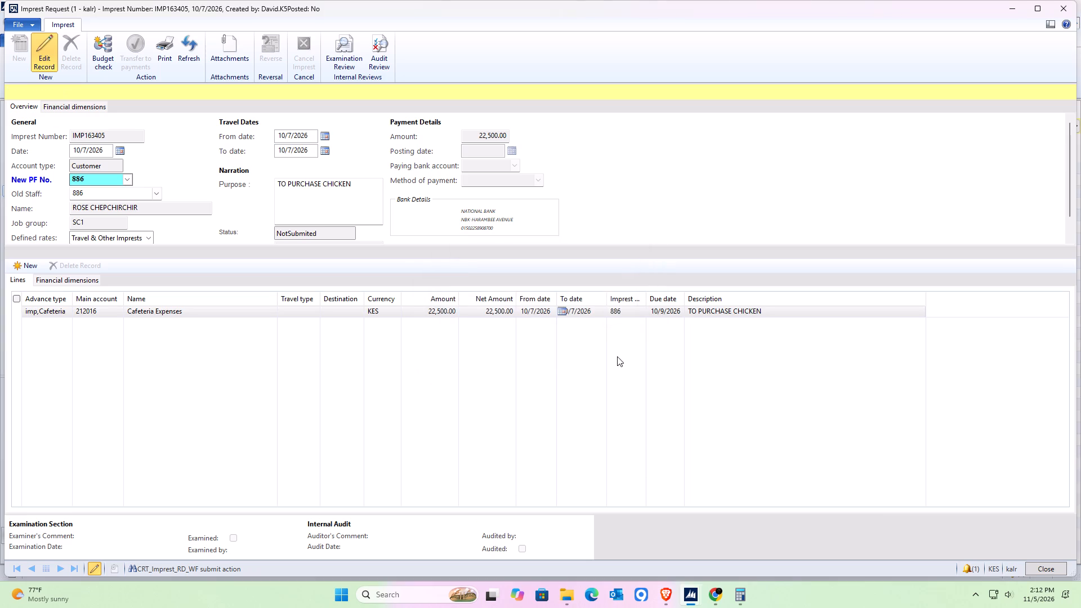
pyautogui.click(334, 285)
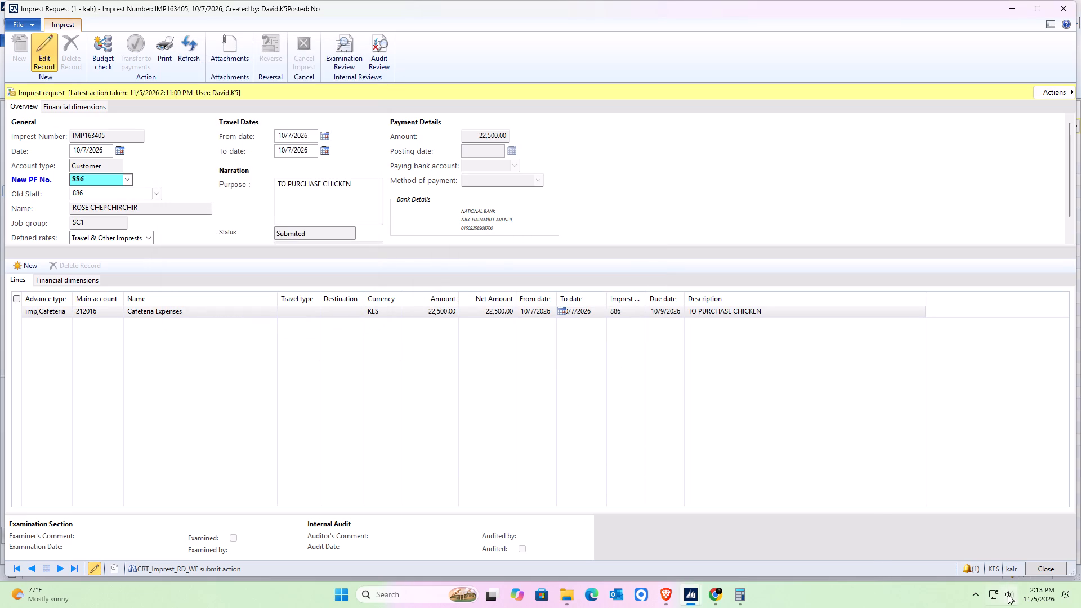
pyautogui.click(1047, 570)
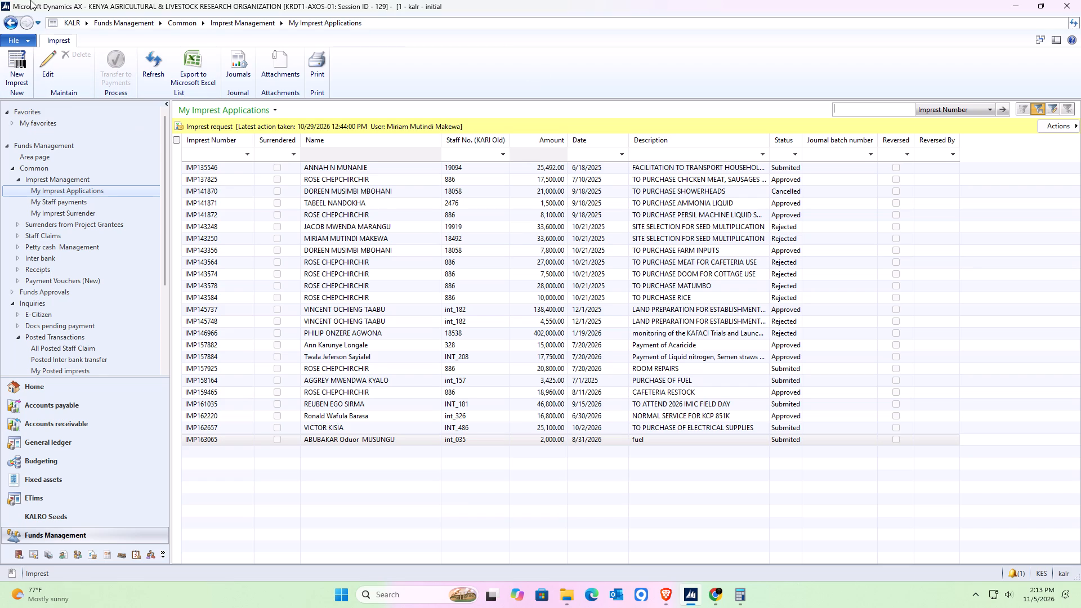
# Create a new imprest request dated 10/7/2026 for the same old staff number as the chicken-purchase request.
pyautogui.click(20, 69)
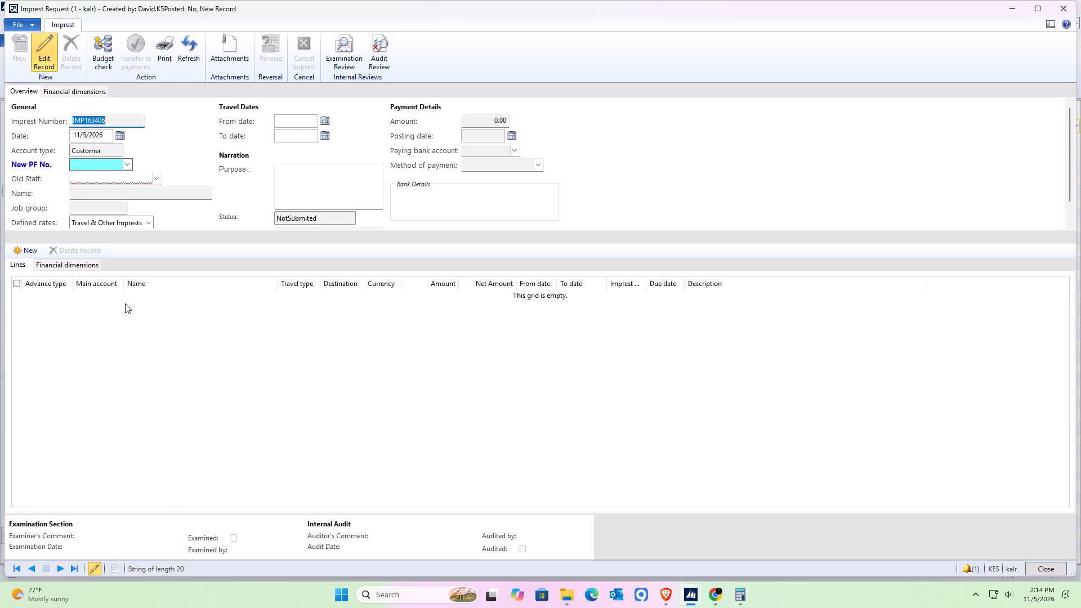
pyautogui.click(117, 138)
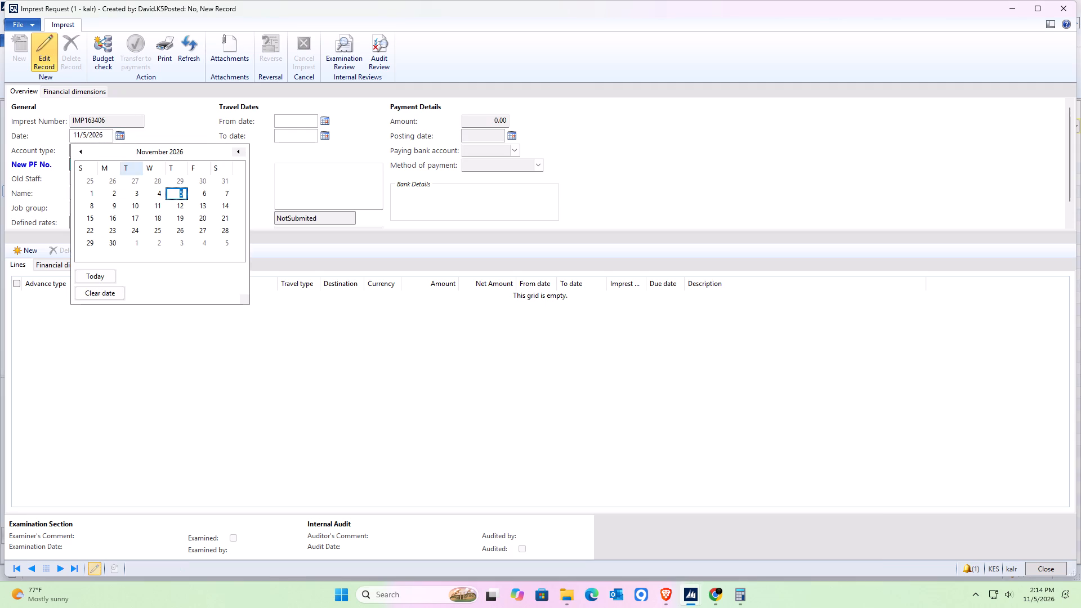
pyautogui.click(84, 155)
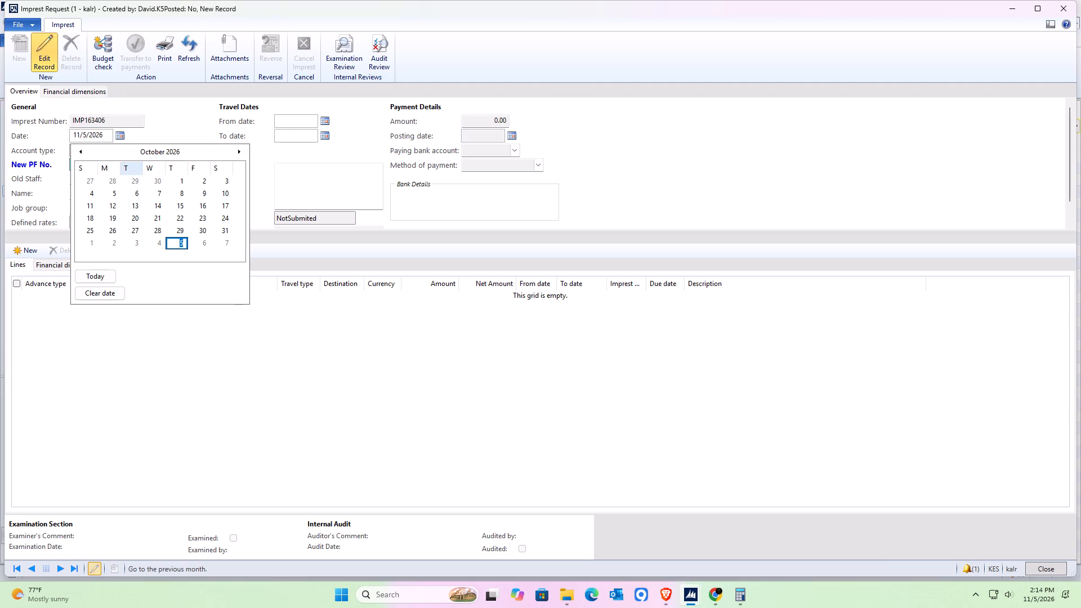
pyautogui.click(155, 193)
pyautogui.click(111, 176)
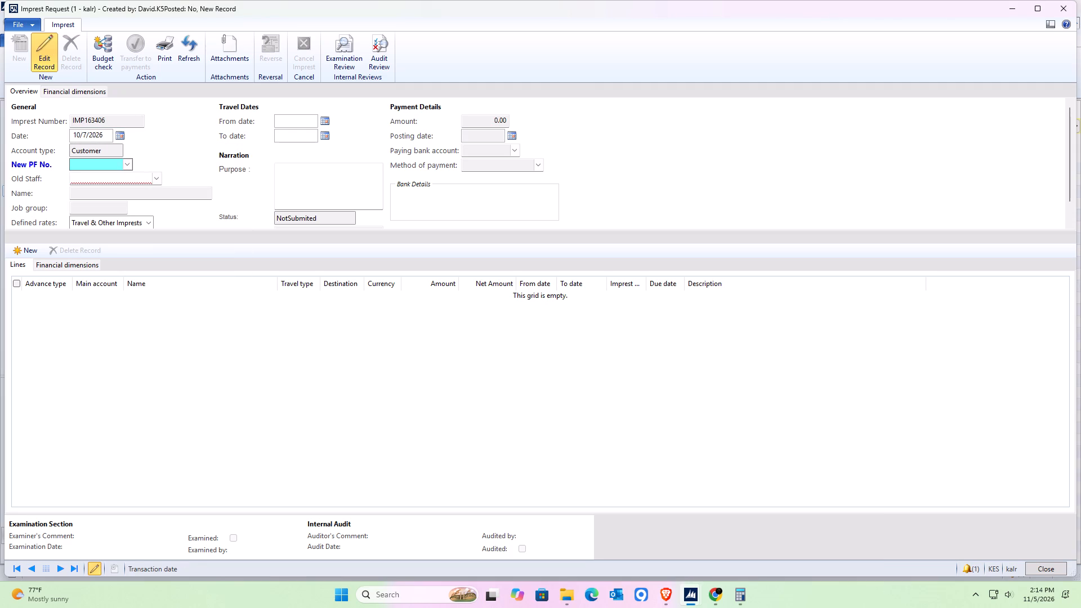
pyautogui.press('8')
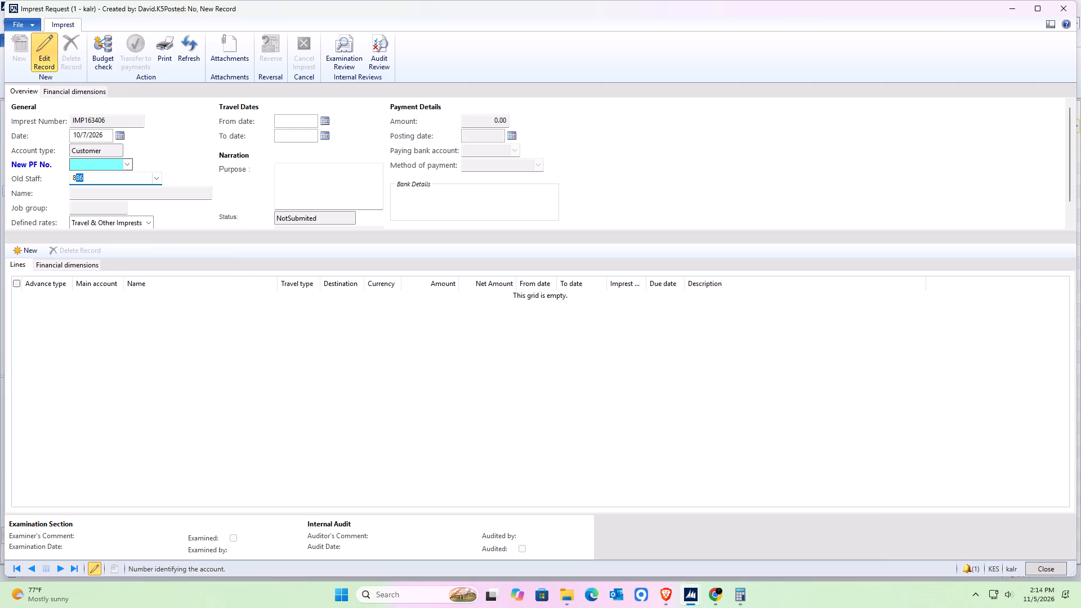
pyautogui.press('Return')
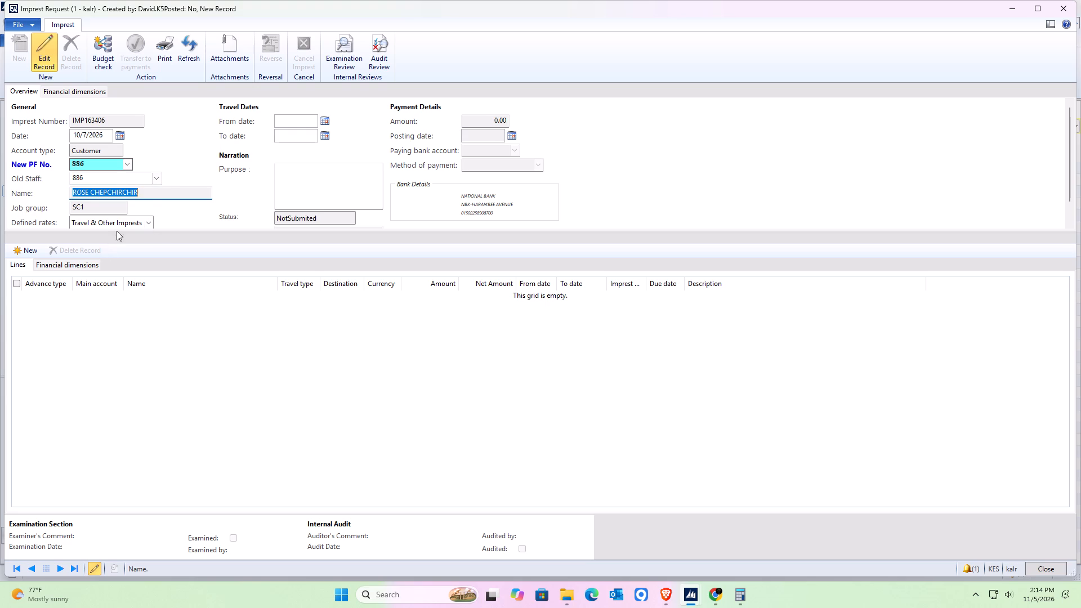
# Set both the from and to travel dates of the new request to 10/7/2026.
pyautogui.click(323, 122)
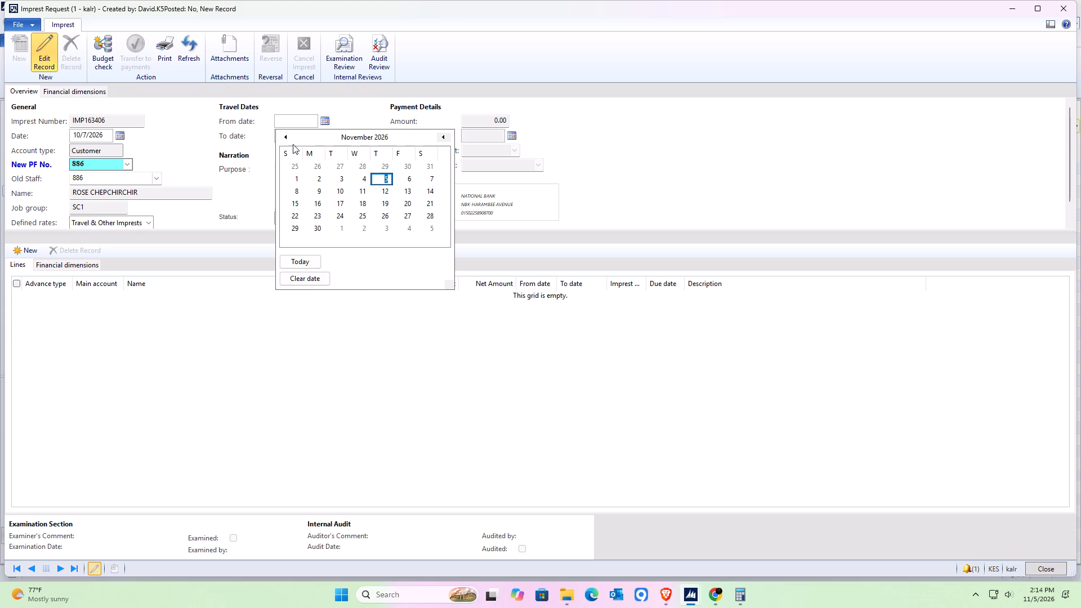
pyautogui.click(291, 137)
pyautogui.click(361, 173)
pyautogui.click(321, 138)
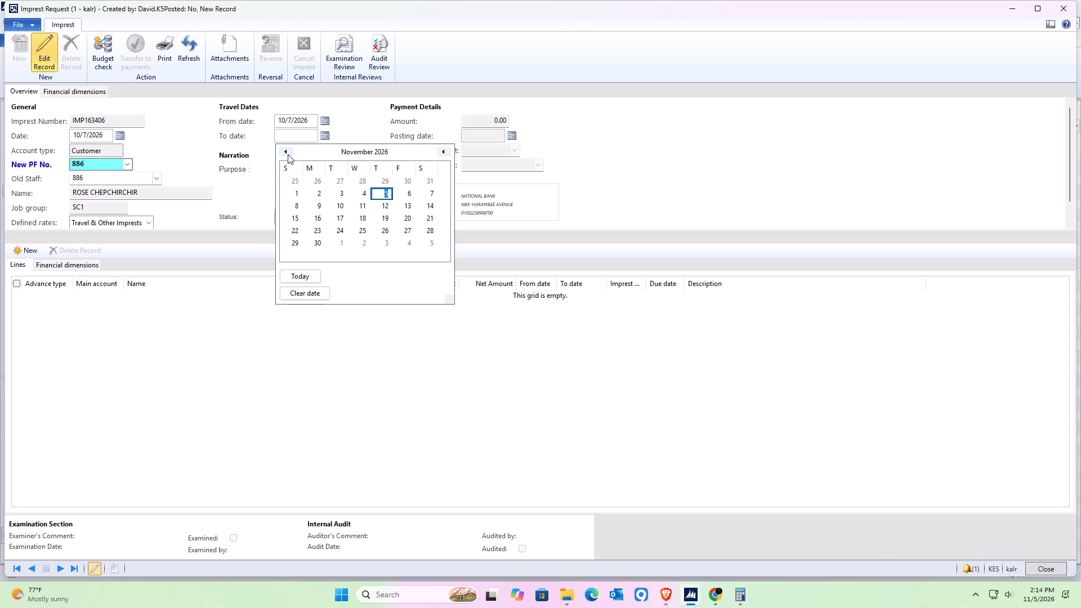
pyautogui.click(288, 154)
pyautogui.click(364, 194)
# Enter the purpose "TO PURCHASE OF EGGS" and insert "V22 TRAYS" before EGGS.
pyautogui.click(335, 183)
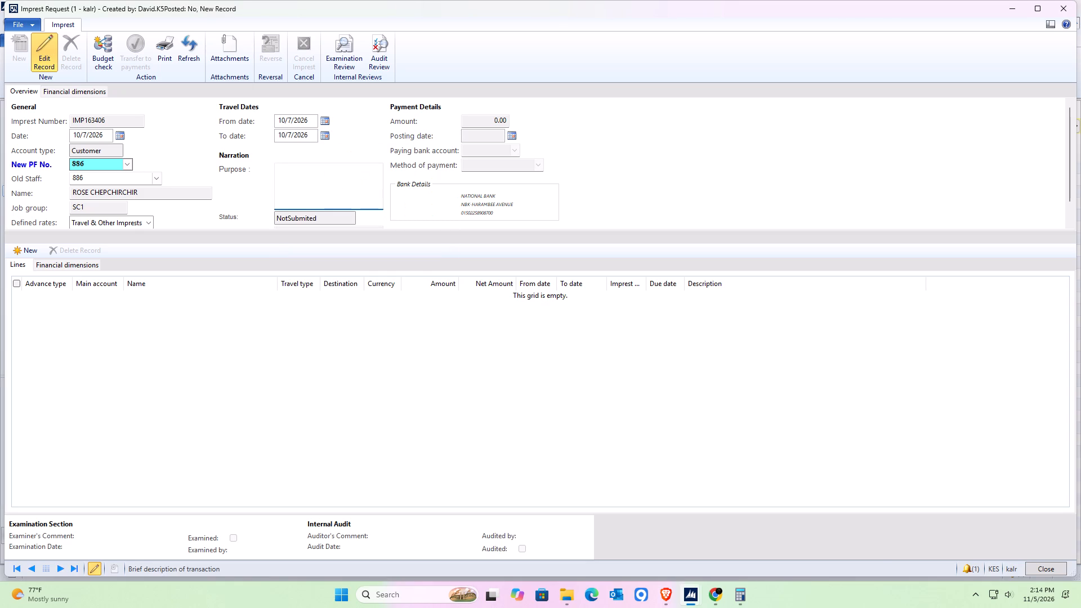
pyautogui.write('TO')
pyautogui.press('space')
pyautogui.write('PUR')
pyautogui.write('CHASE')
pyautogui.press('space')
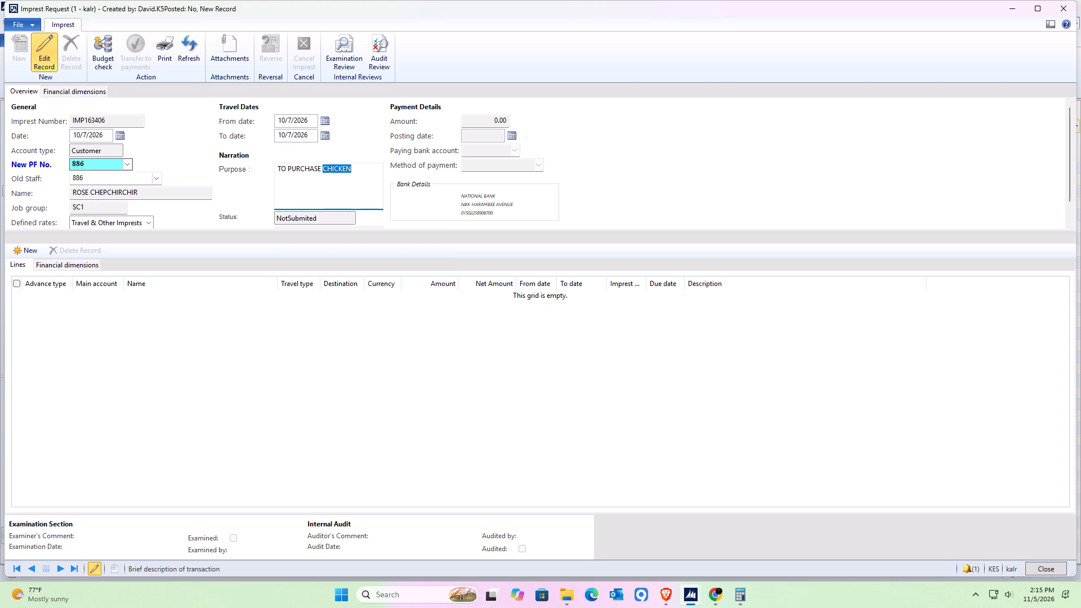
pyautogui.write('OF EGGS')
pyautogui.click(330, 169)
pyautogui.write('22')
pyautogui.press('BackSpace')
pyautogui.press('BackSpace')
pyautogui.write('V22 TRAYS')
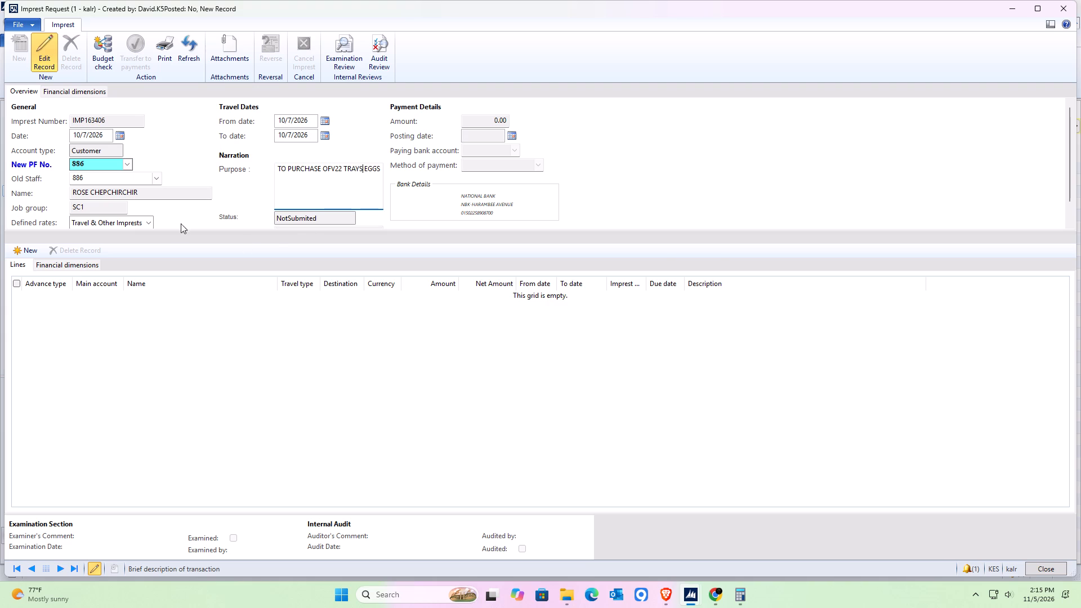
# Set the request's financial dimensions B_Institute to K02, Food Crops Research Institute, and A_Thematic to CROPS.
pyautogui.click(84, 91)
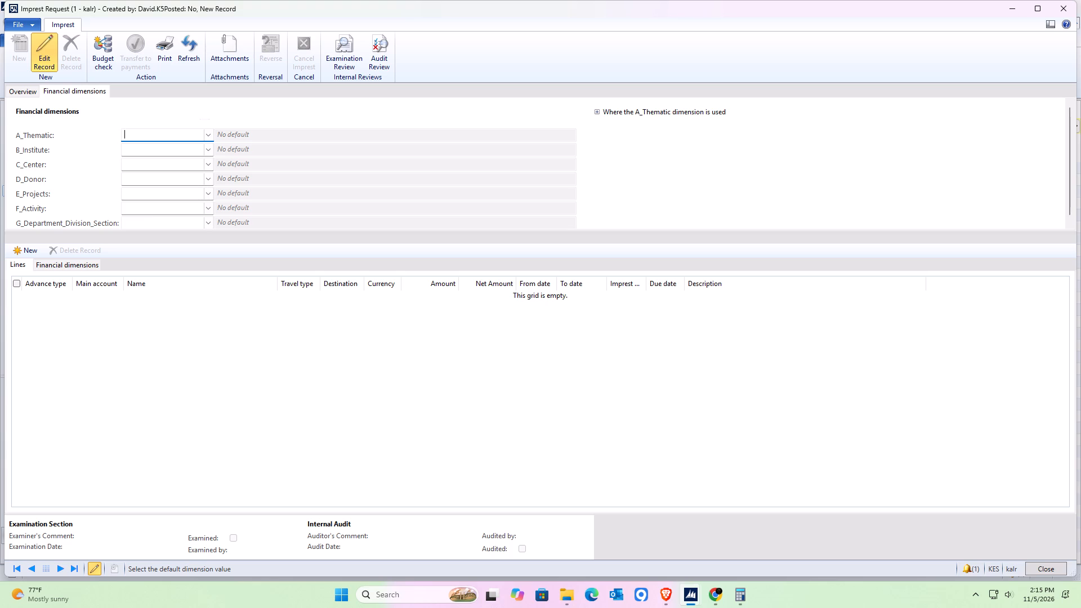
pyautogui.click(207, 146)
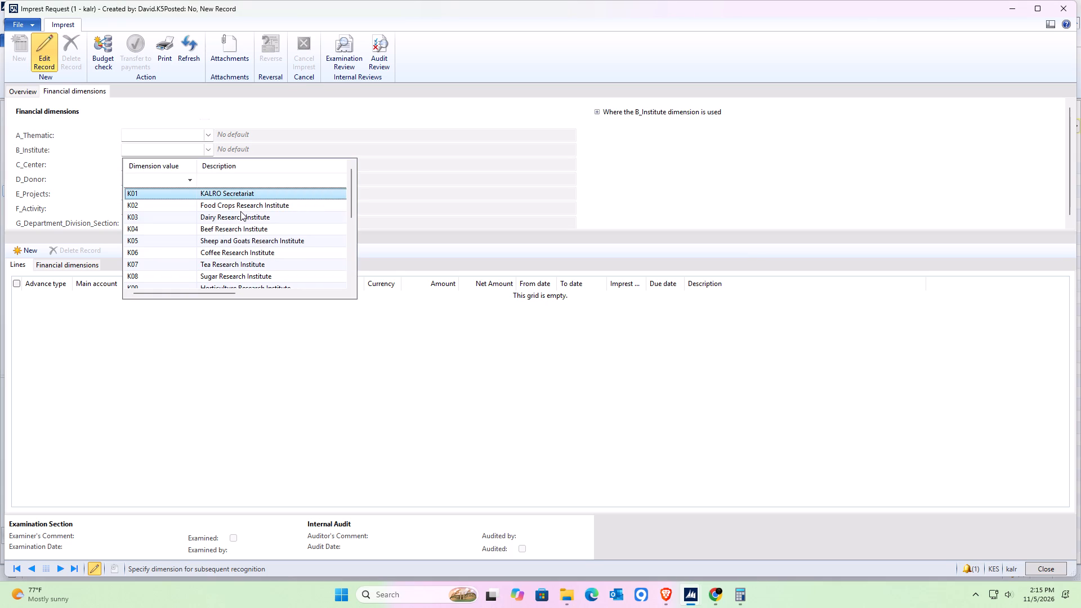
pyautogui.click(240, 205)
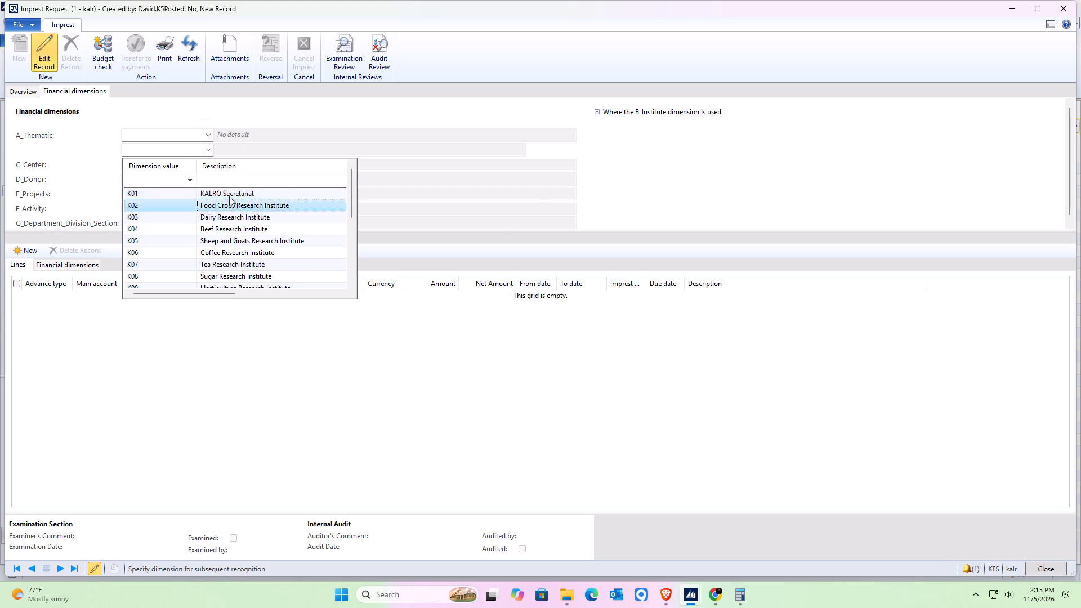
pyautogui.click(208, 139)
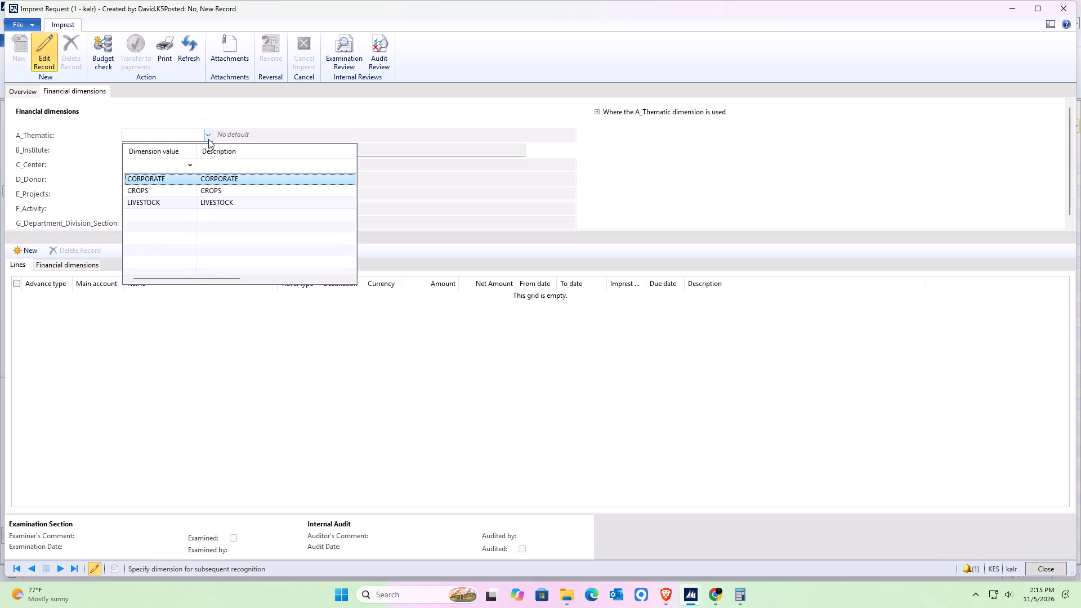
pyautogui.click(219, 195)
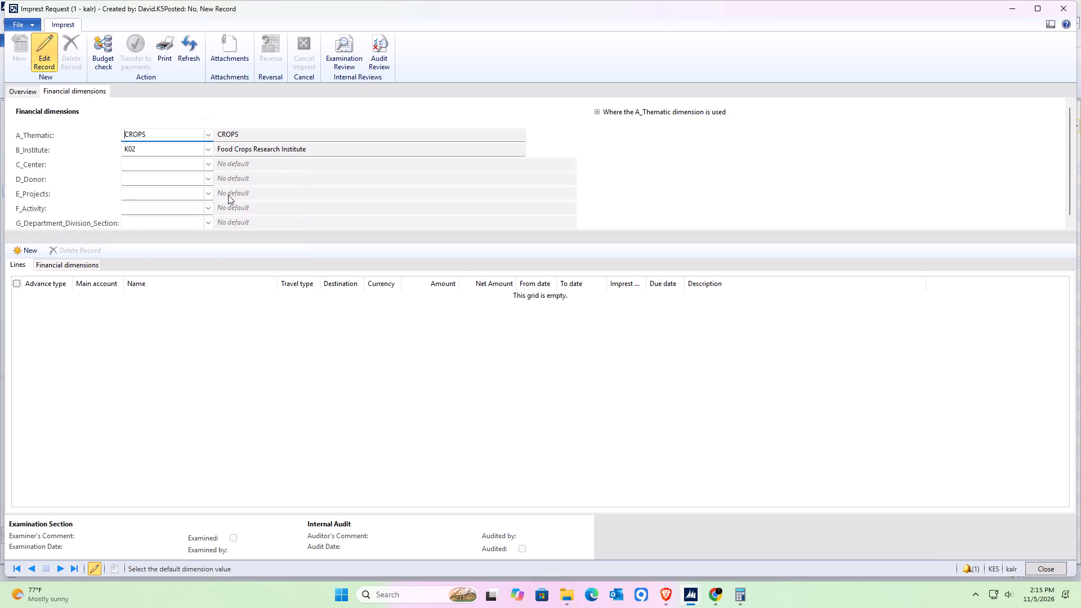
# Set C_Center to 10, KALRO FCRI Muguga, and D_Donor to DNR0005, AIA.
pyautogui.click(211, 163)
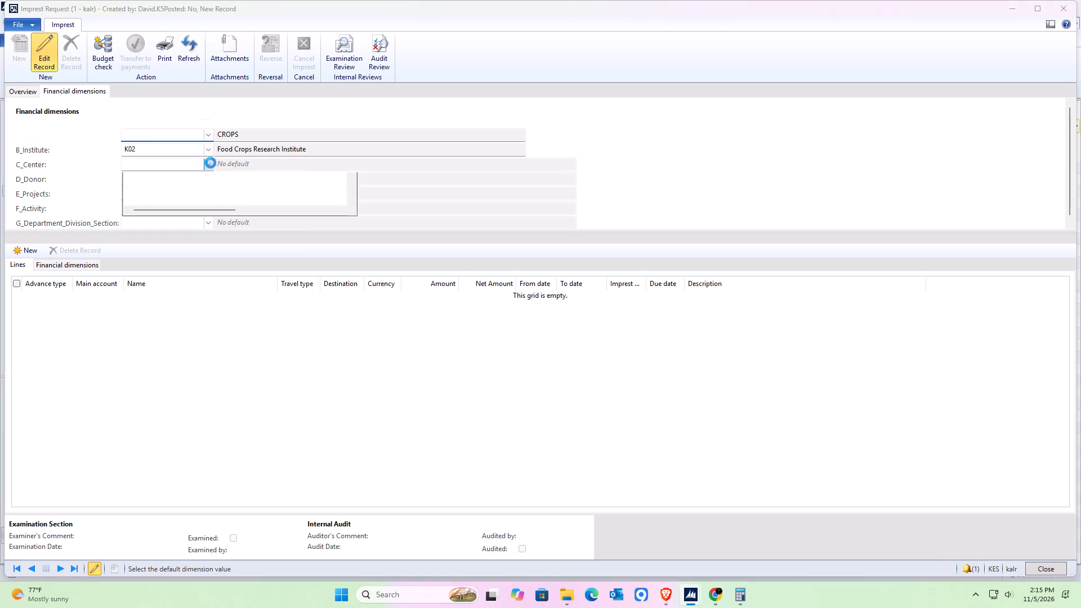
pyautogui.scroll(-1, 196, 286)
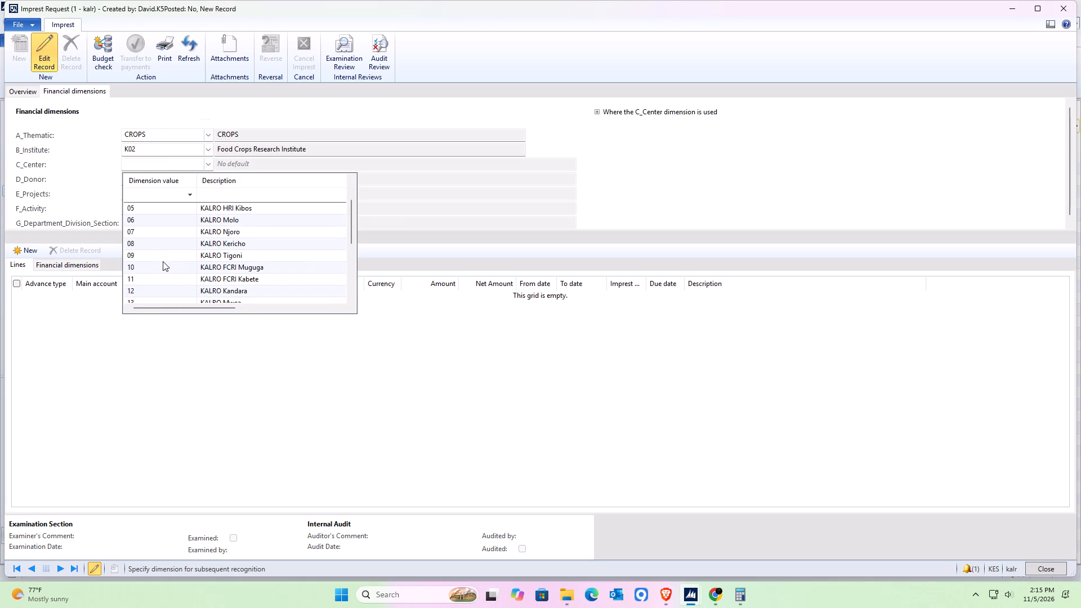
pyautogui.click(161, 266)
pyautogui.click(208, 180)
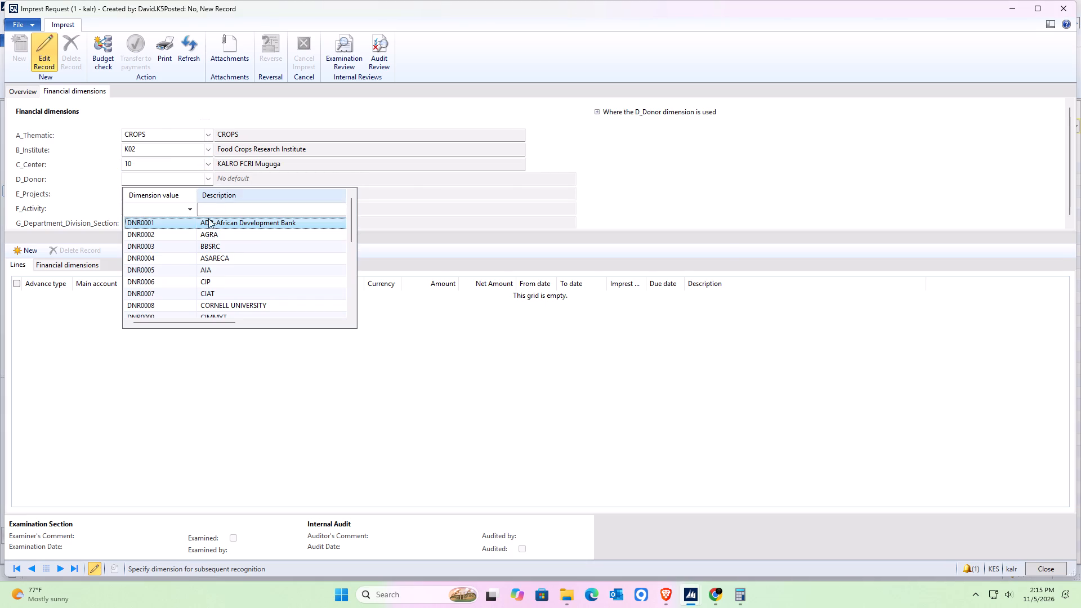
pyautogui.click(209, 270)
# Set the request's E_Projects dimension to PRJ0062, HOSPITALITY.
pyautogui.click(209, 195)
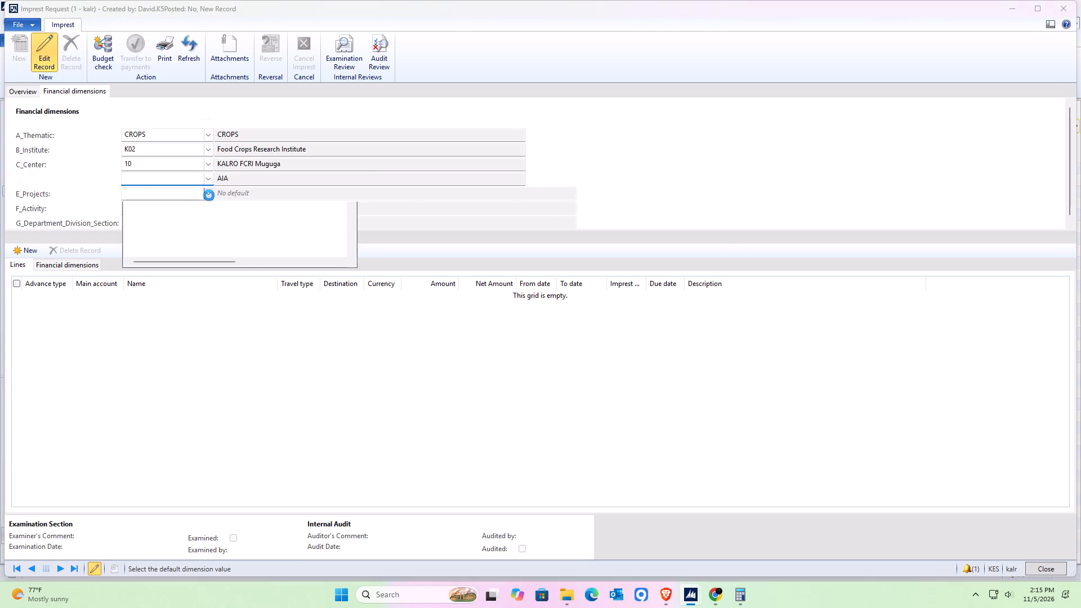
pyautogui.scroll(-18, 250, 306)
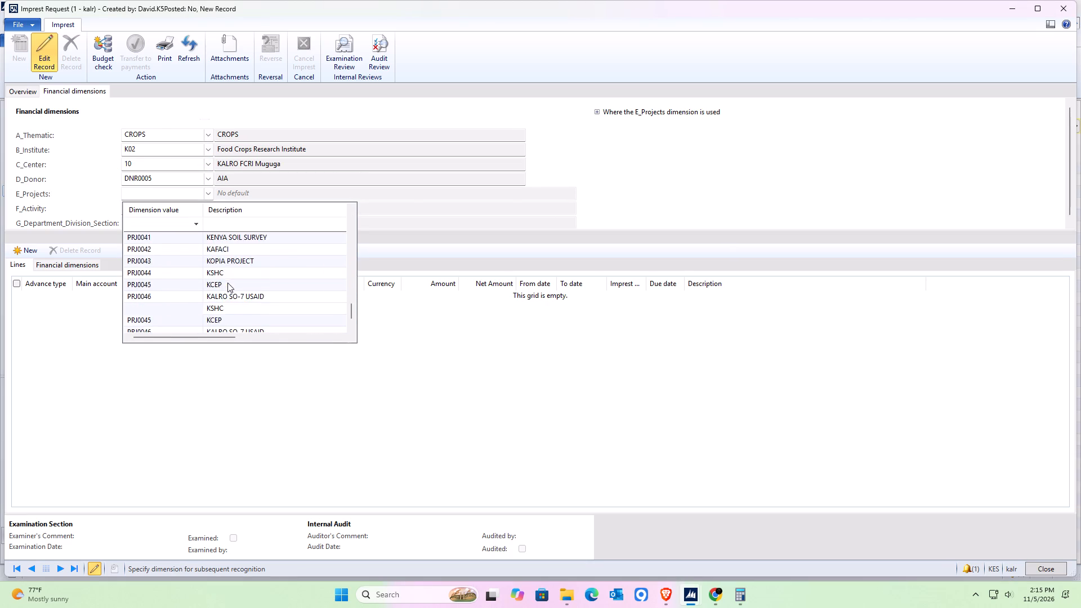
pyautogui.scroll(-4, 227, 283)
pyautogui.click(167, 275)
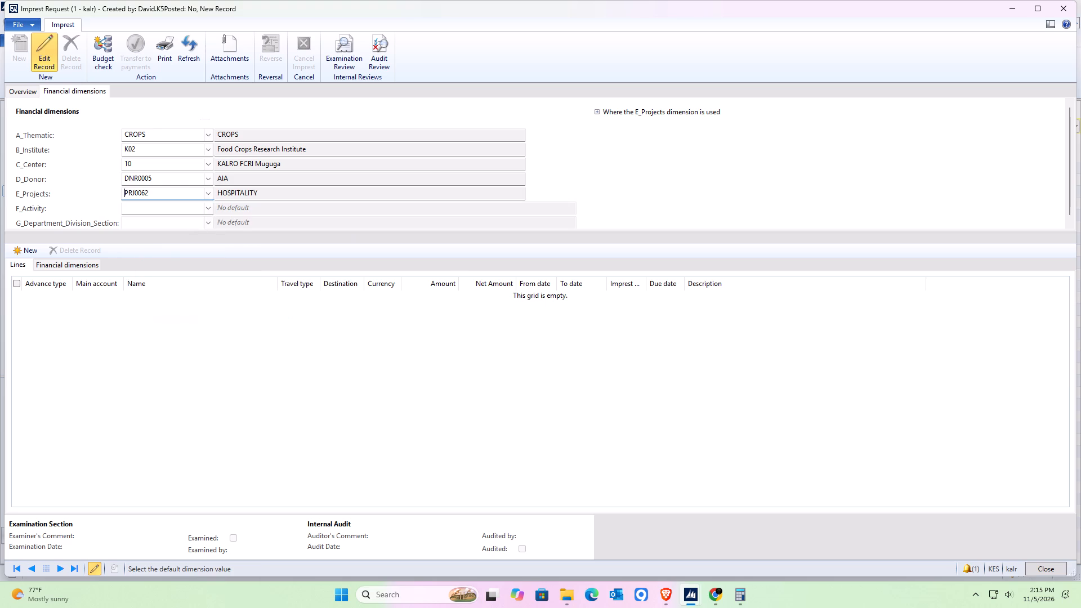
# Set F_Activity to ACT0001, Management and Administration, and G_Department_Division_Section to F0000002, Food Crops Research Systems.
pyautogui.click(211, 213)
pyautogui.click(229, 256)
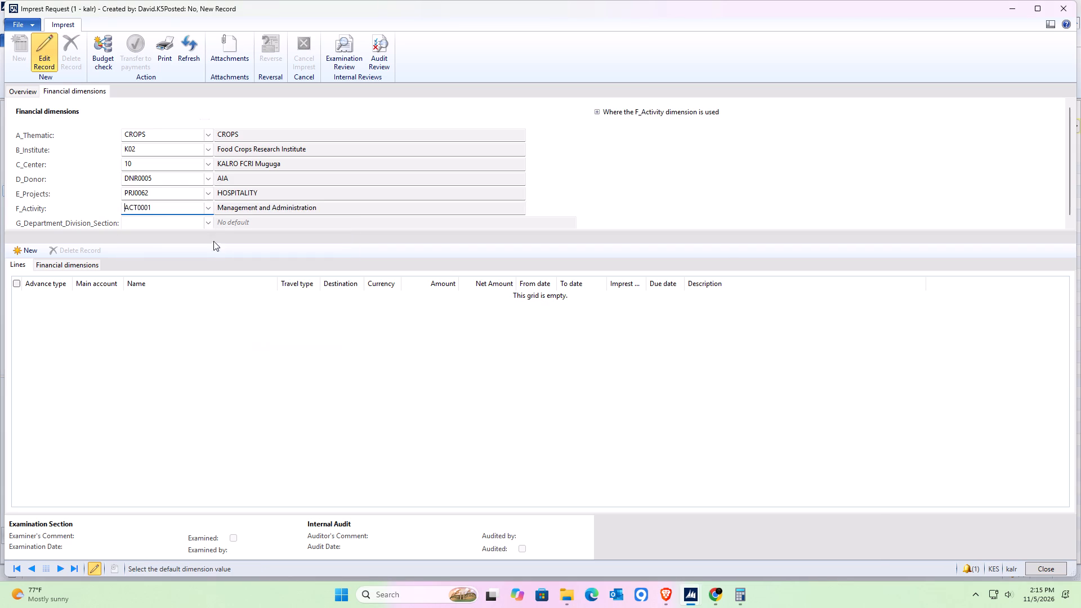
pyautogui.click(211, 225)
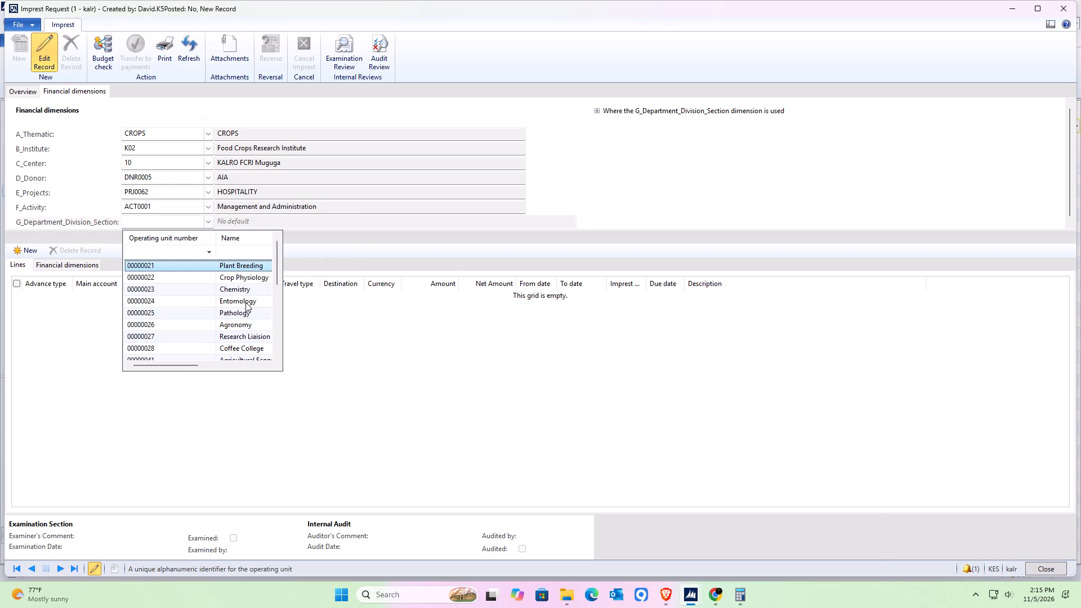
pyautogui.press('f')
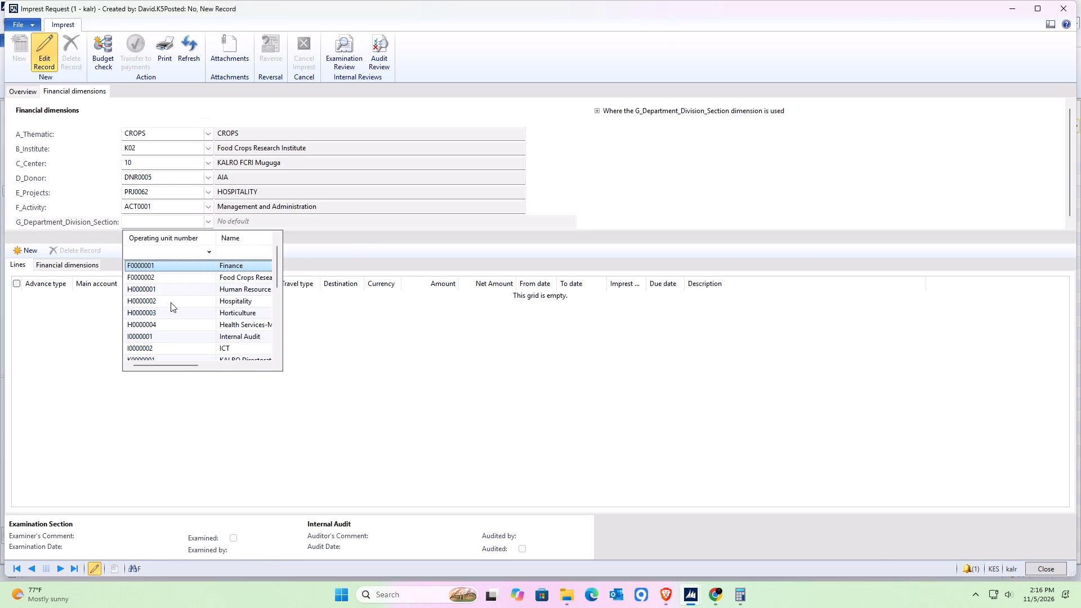
pyautogui.click(236, 276)
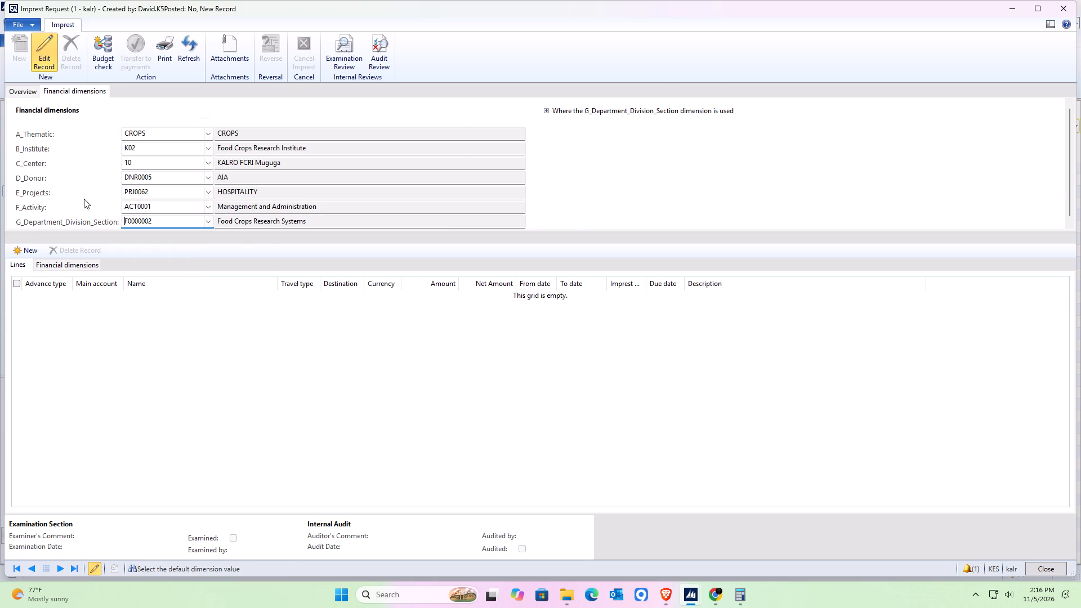
# Save the egg request and add an imp,Cafeteria expense line in KES with an amount of 13,200.
pyautogui.click(30, 95)
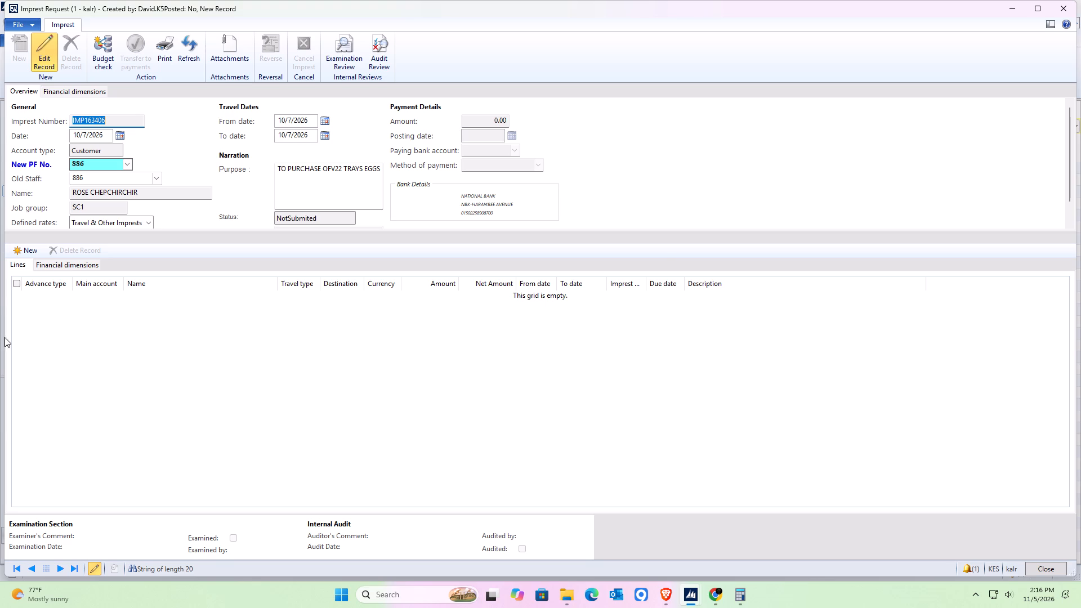
pyautogui.click(183, 48)
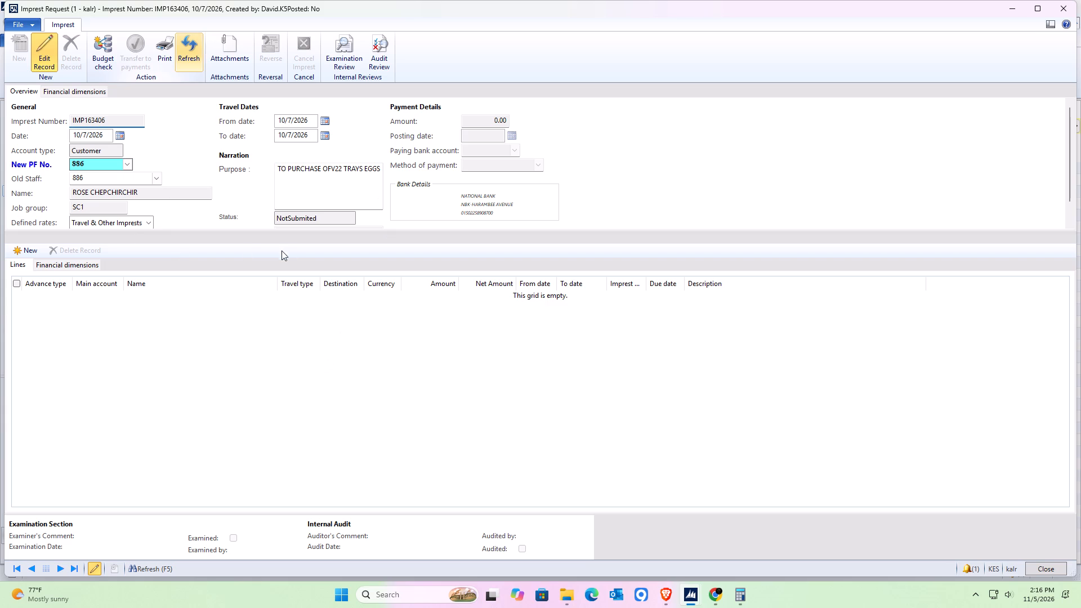
pyautogui.click(21, 254)
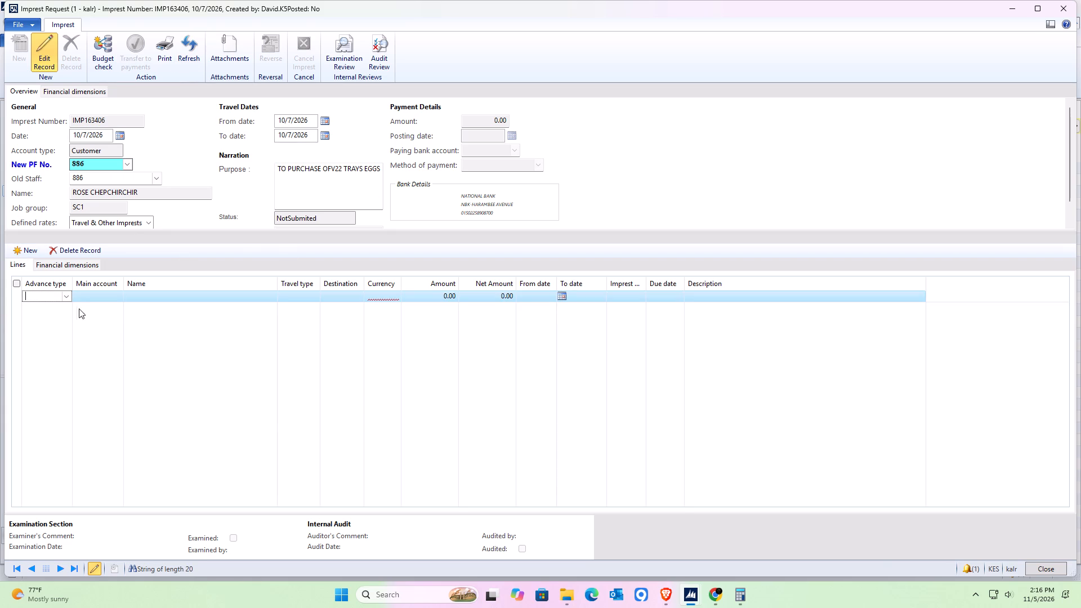
pyautogui.click(65, 294)
pyautogui.click(127, 309)
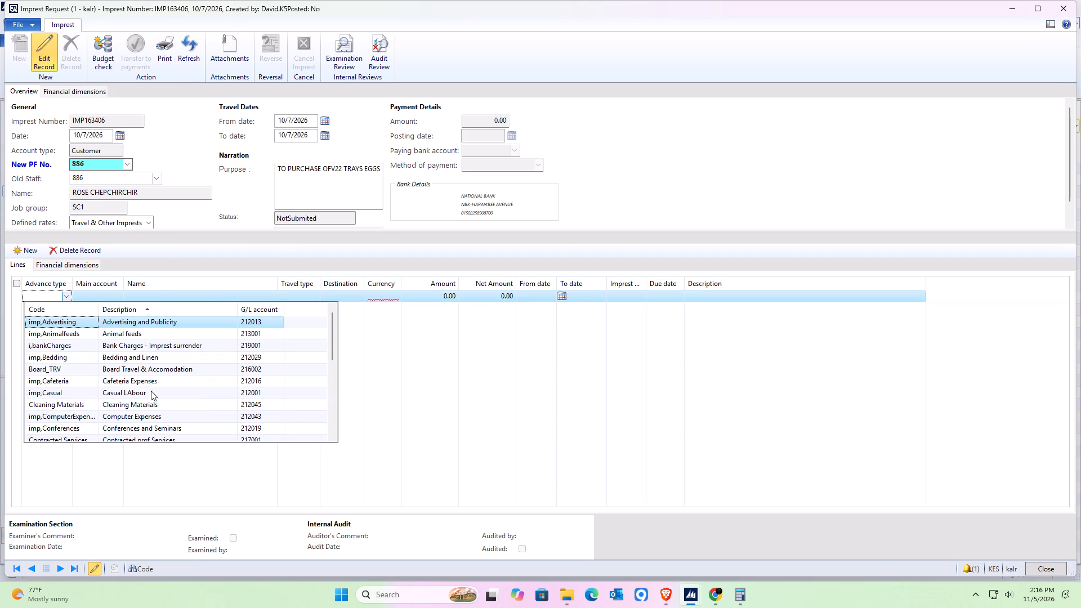
pyautogui.click(144, 378)
pyautogui.click(385, 301)
pyautogui.click(396, 297)
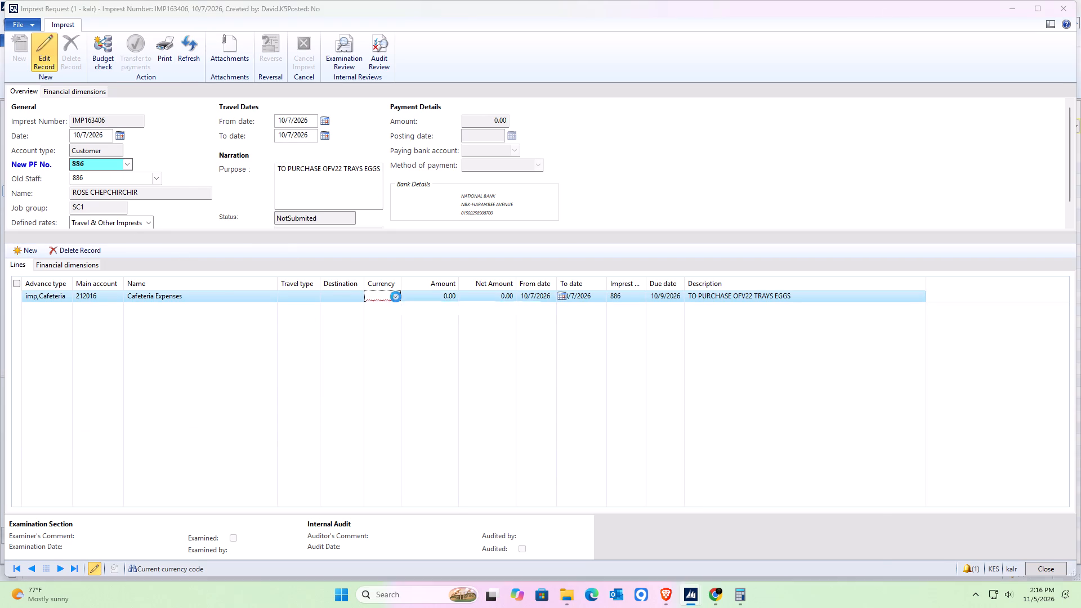
pyautogui.click(394, 343)
pyautogui.click(434, 293)
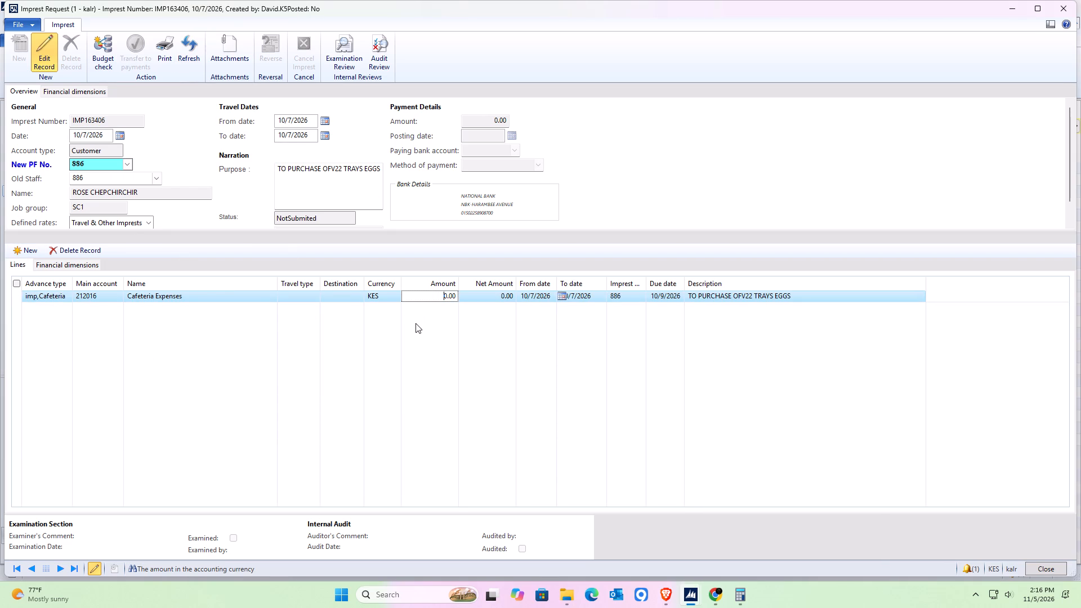
pyautogui.write('1320')
# Run the budget check on the egg imprest request.
pyautogui.click(108, 56)
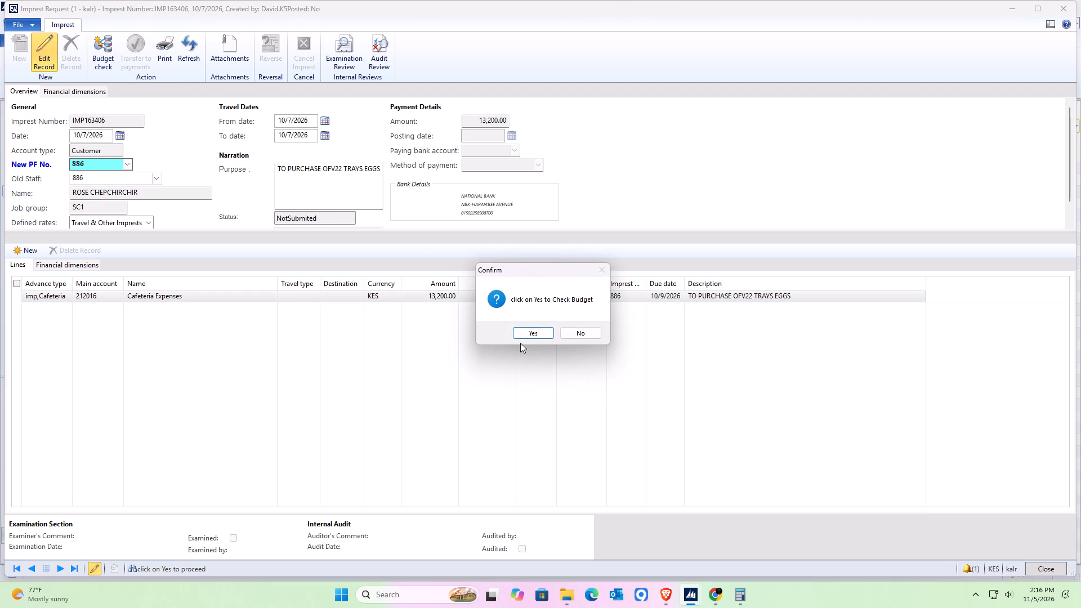
pyautogui.click(520, 343)
pyautogui.click(523, 334)
pyautogui.click(344, 278)
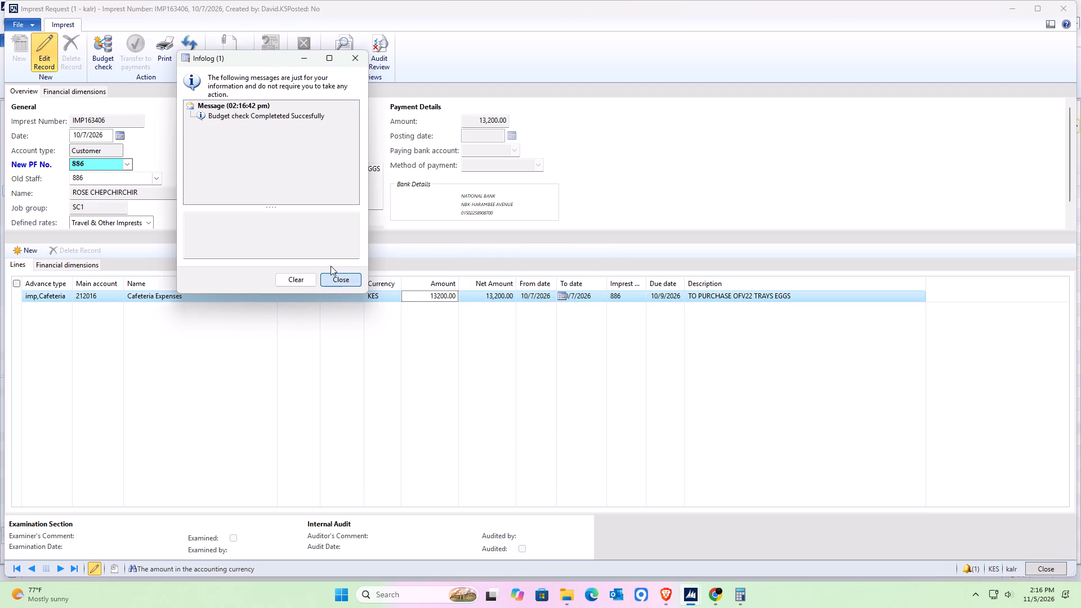
# Refresh the egg request, submit it to the workflow without a comment, and close it.
pyautogui.click(193, 55)
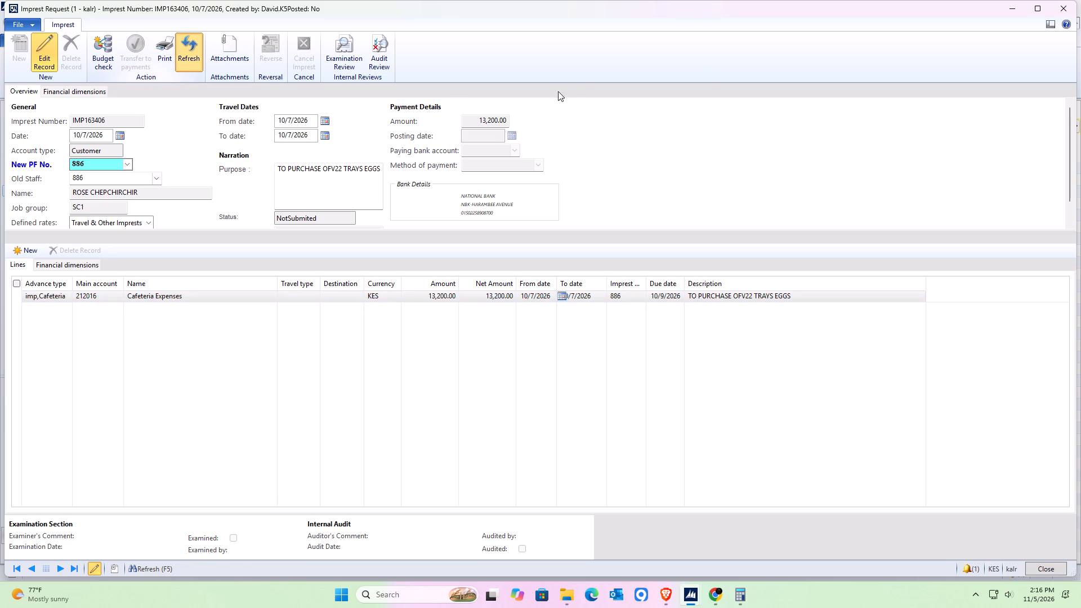
pyautogui.click(1059, 91)
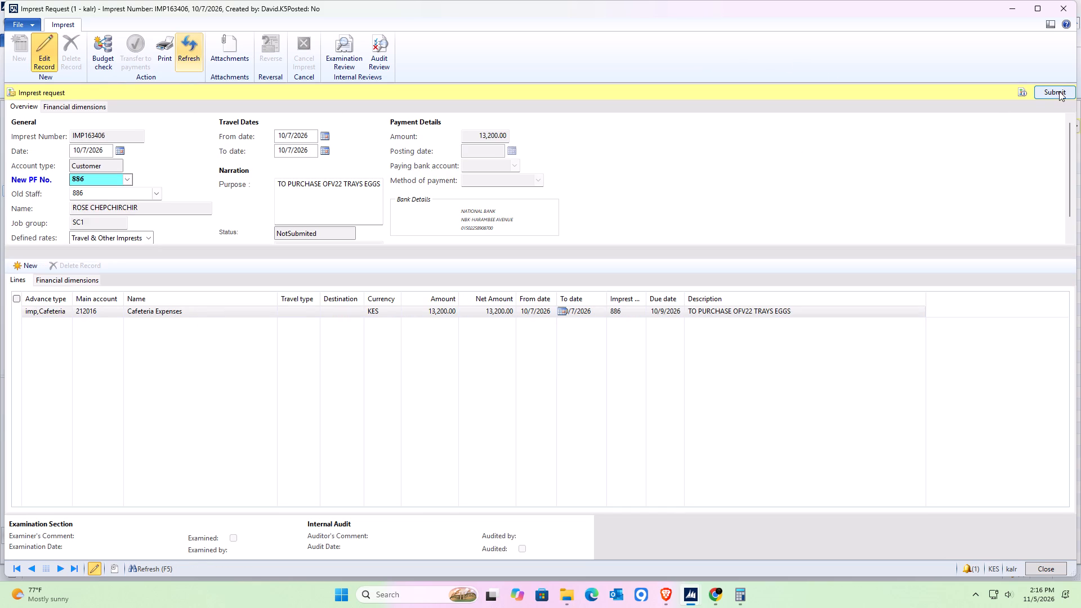
pyautogui.click(573, 330)
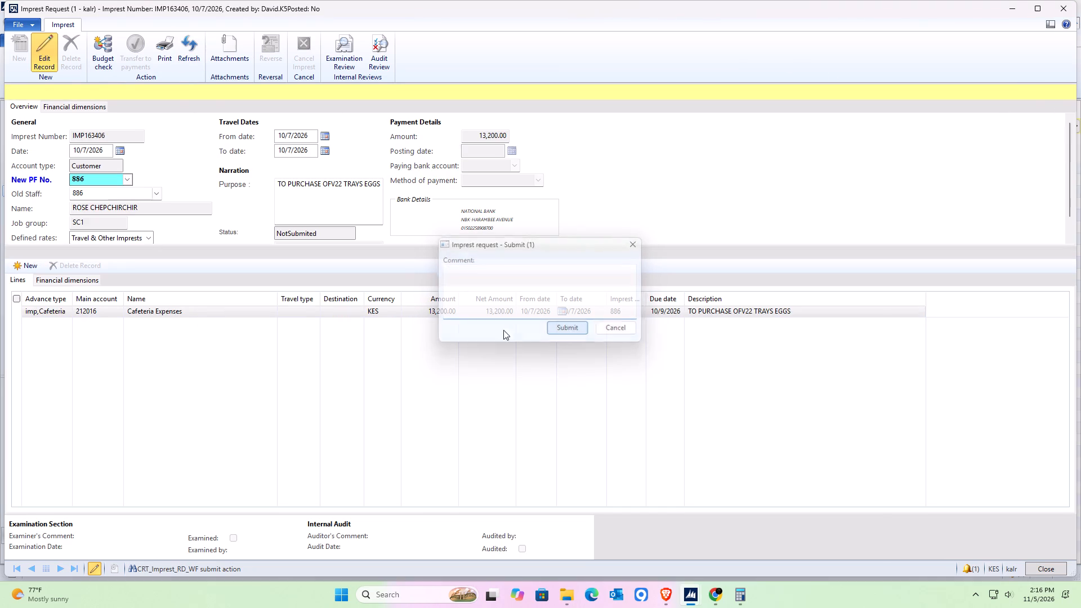
pyautogui.click(342, 277)
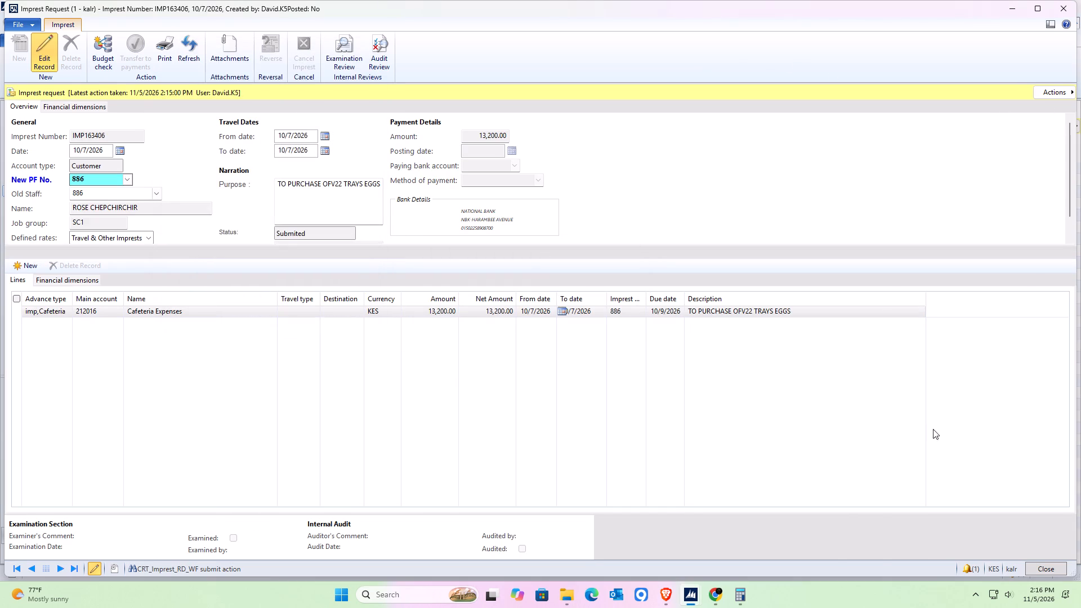
pyautogui.click(1039, 557)
pyautogui.click(1034, 573)
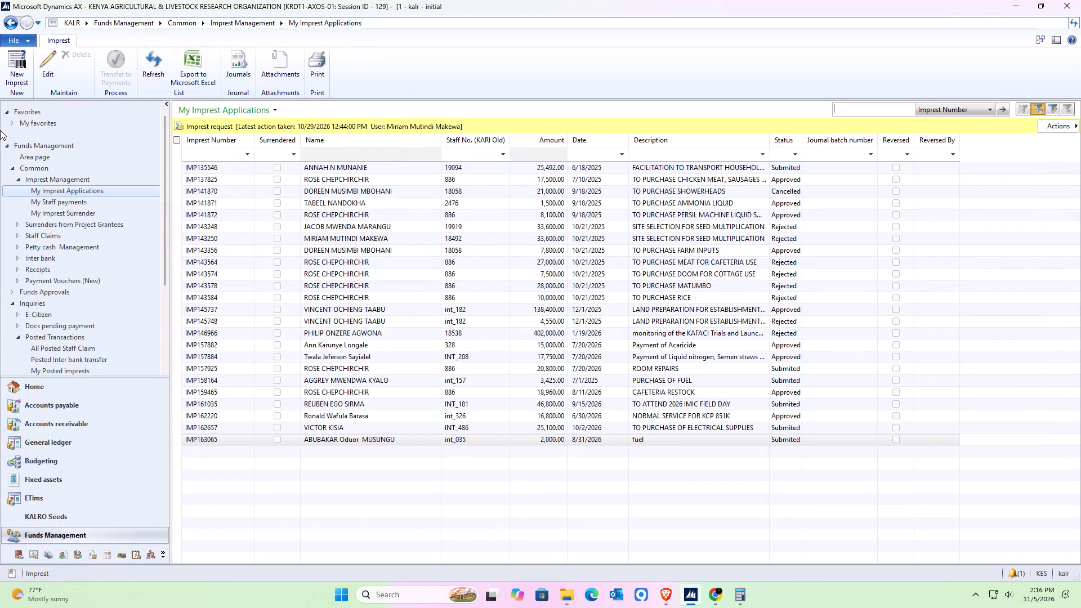
# Create a new imprest request dated 10/7/2026 for the same staff member as the egg request.
pyautogui.click(21, 72)
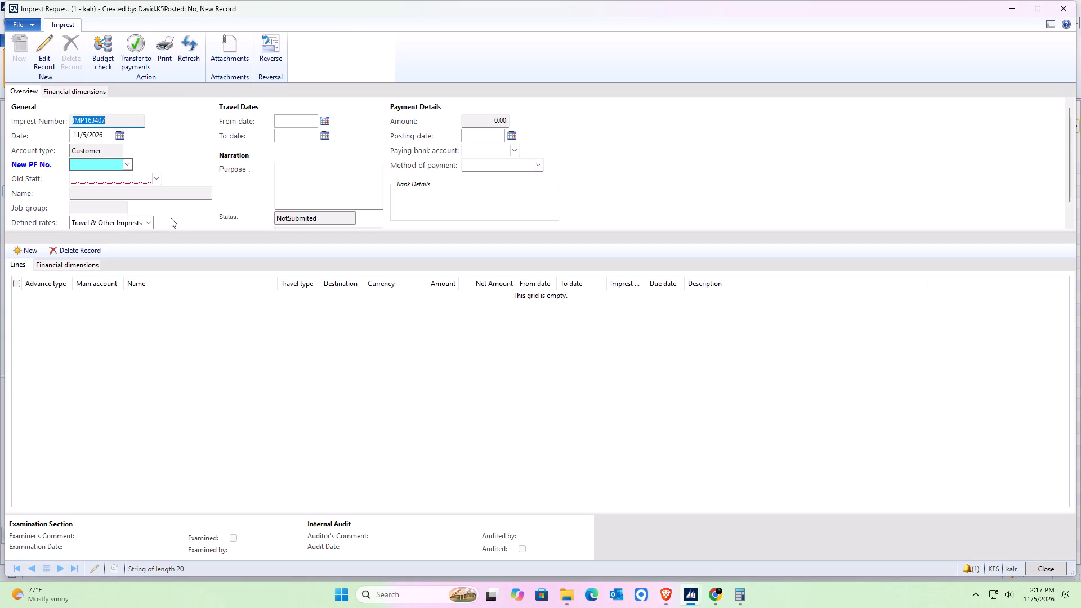
pyautogui.click(117, 136)
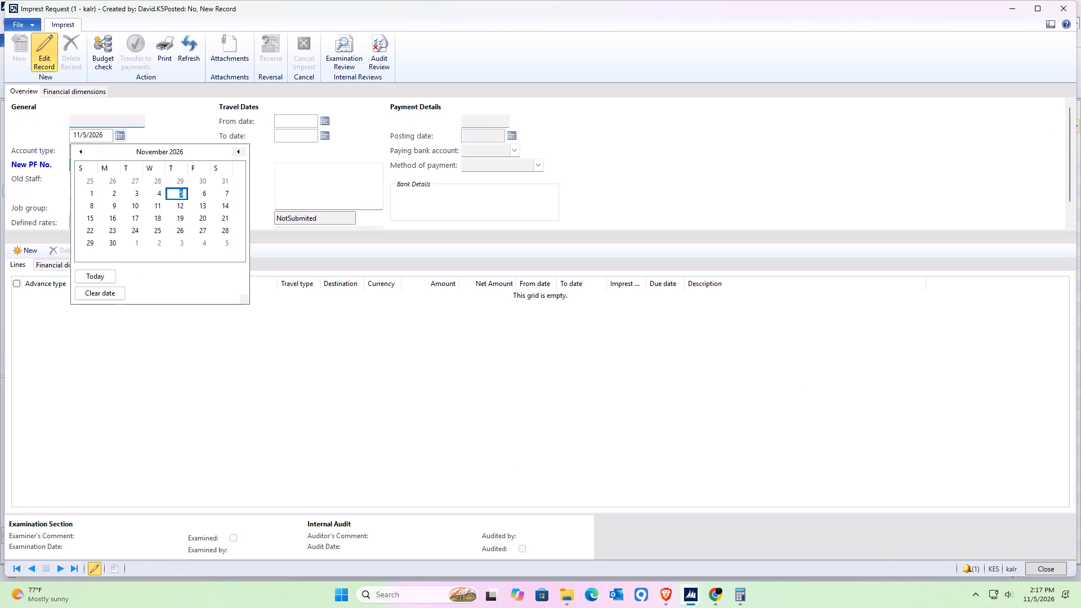
pyautogui.click(82, 150)
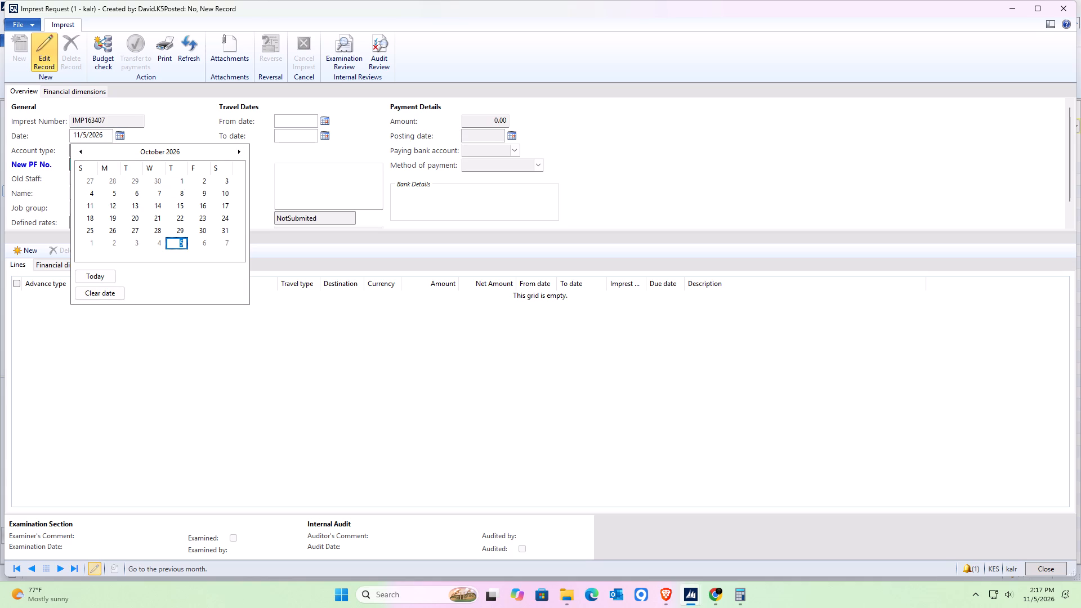
pyautogui.click(156, 189)
pyautogui.click(117, 176)
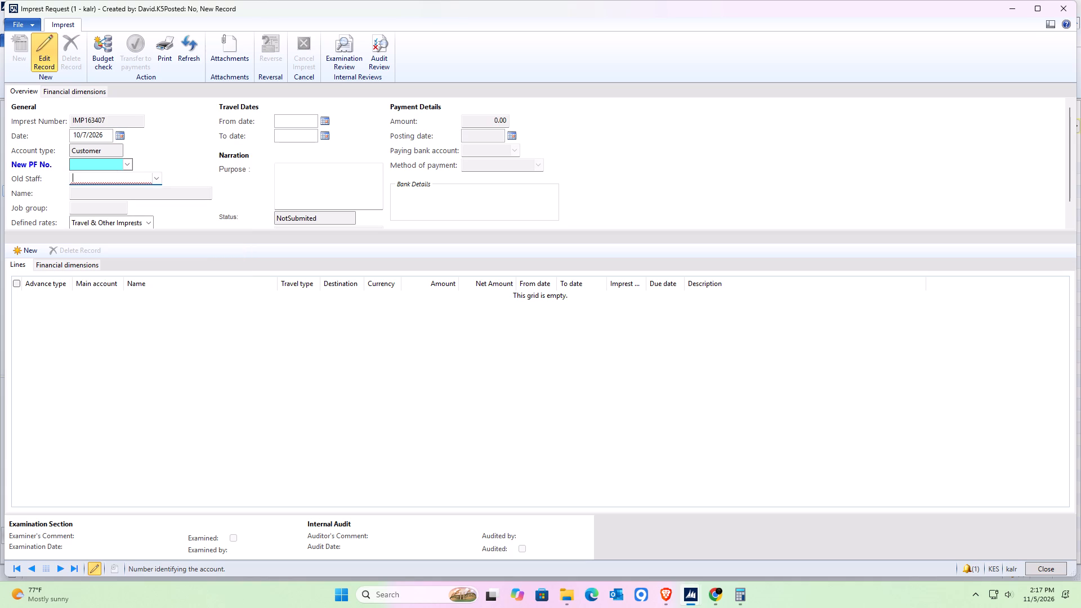
pyautogui.press('8')
pyautogui.press('Return')
# Set both the from and to travel dates of the new request to 10/7/2026.
pyautogui.click(319, 123)
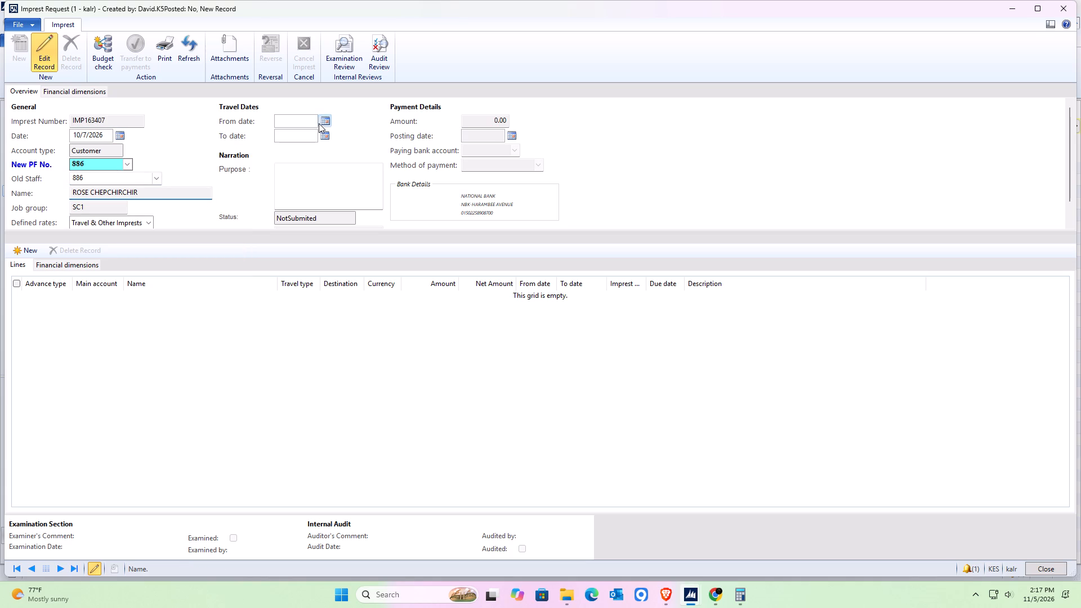
pyautogui.click(284, 141)
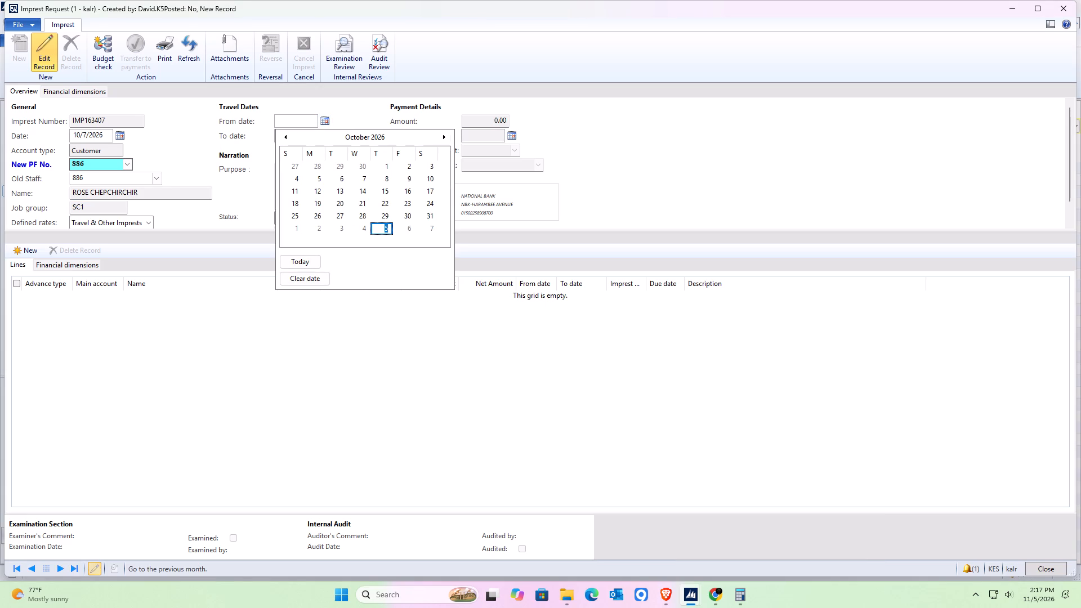
pyautogui.click(366, 184)
pyautogui.click(323, 135)
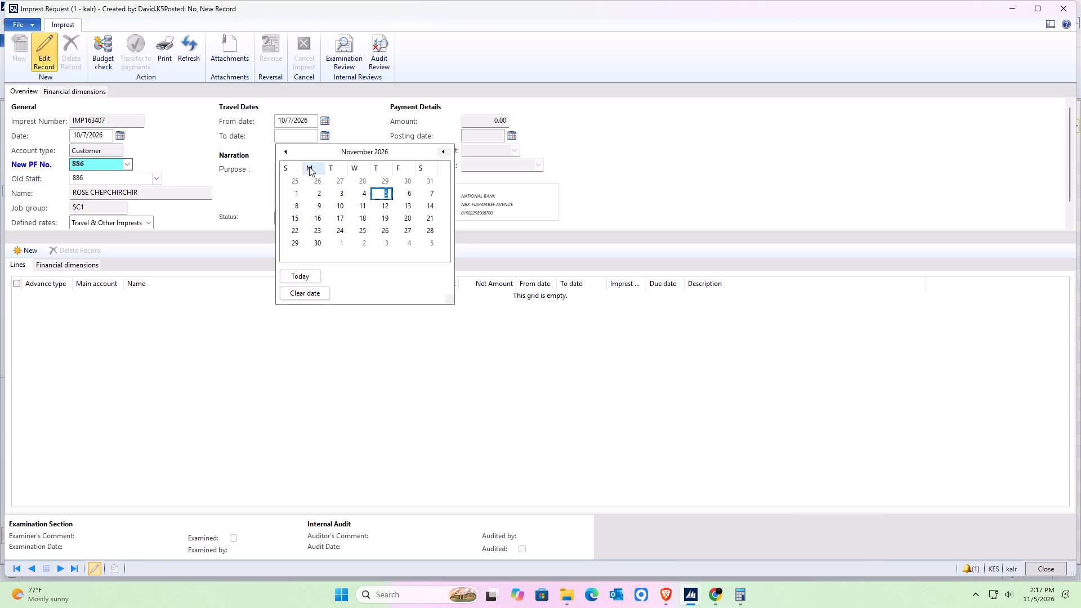
pyautogui.click(281, 153)
pyautogui.click(367, 193)
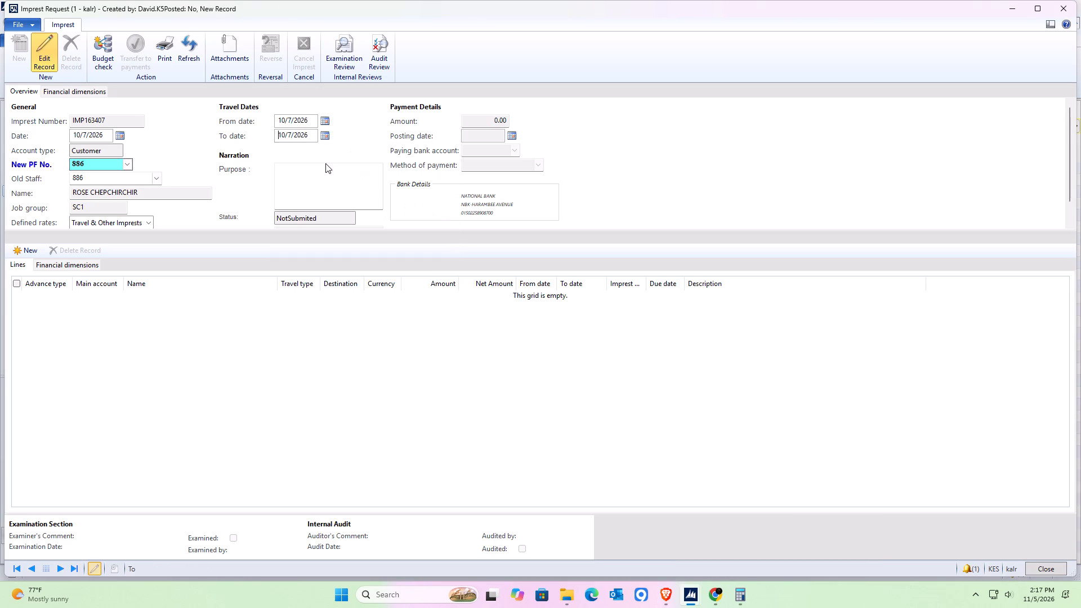
# Enter TO PURCHASE SAUSAGES as the purpose of the new request.
pyautogui.click(320, 173)
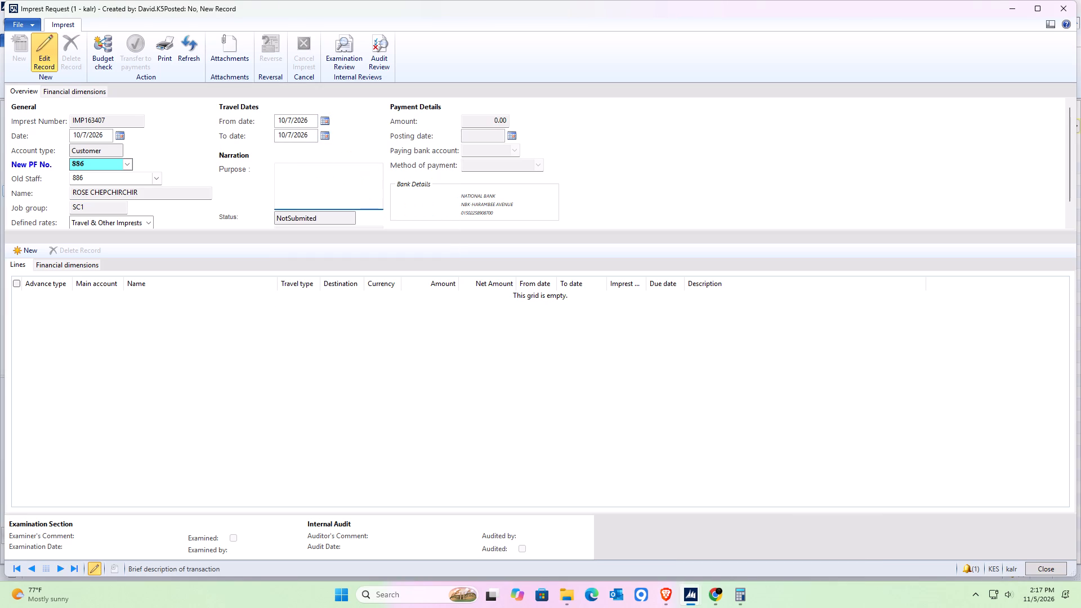
pyautogui.press('t')
pyautogui.click(320, 175)
pyautogui.write('PUR')
pyautogui.click(345, 178)
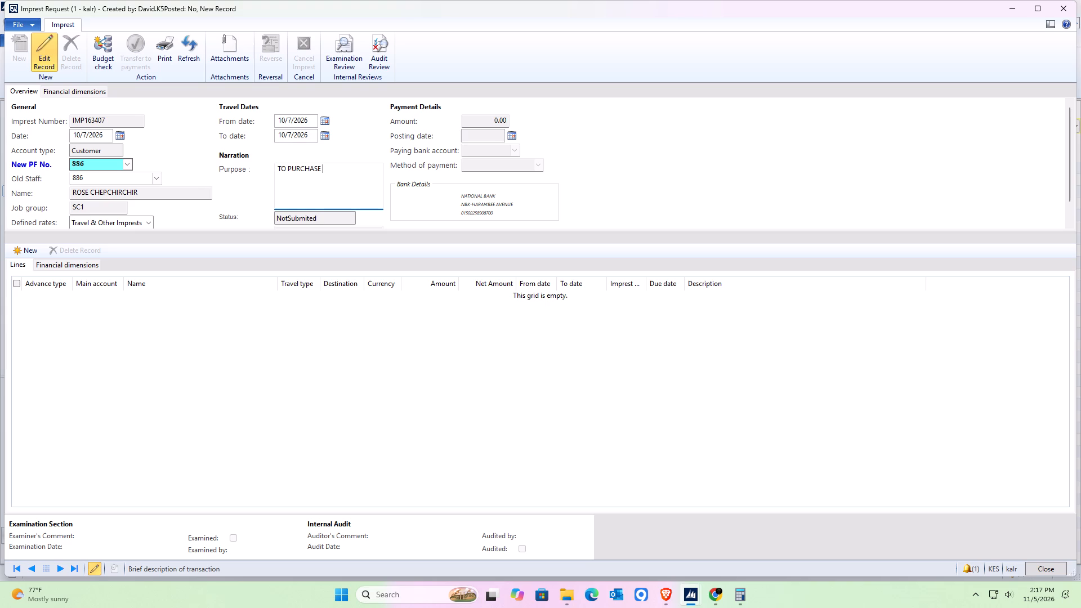
pyautogui.write('SAUSA')
pyautogui.write('GES')
# Set the new request's financial dimensions A_Thematic to CROPS, B_Institute to K02, Food Crops Research Institute, and C_Center to 10, KALRO FCRI Muguga.
pyautogui.click(86, 91)
pyautogui.click(205, 136)
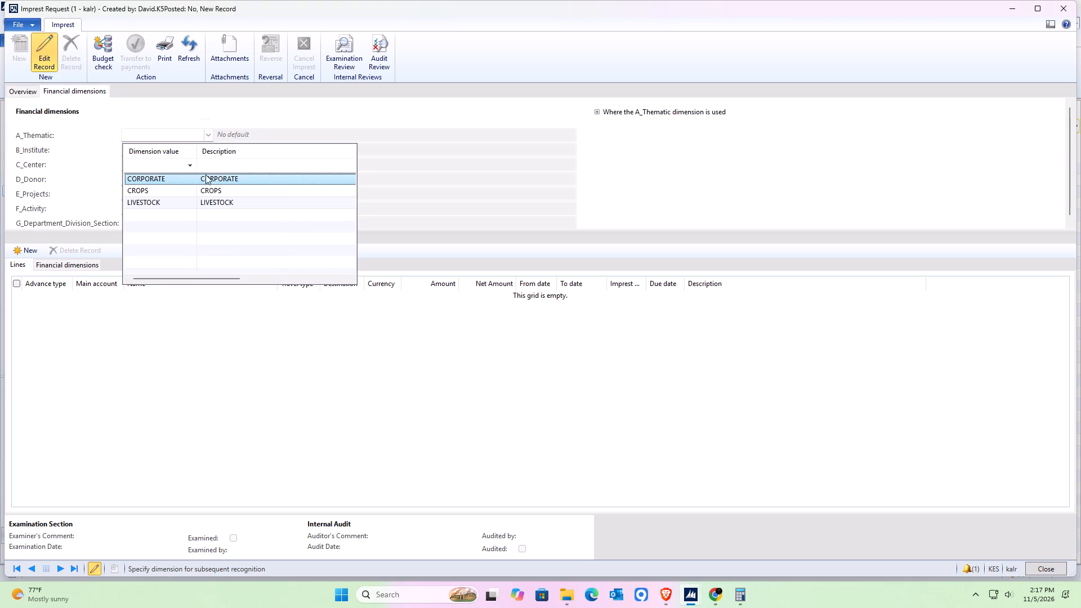
pyautogui.click(203, 189)
pyautogui.click(208, 148)
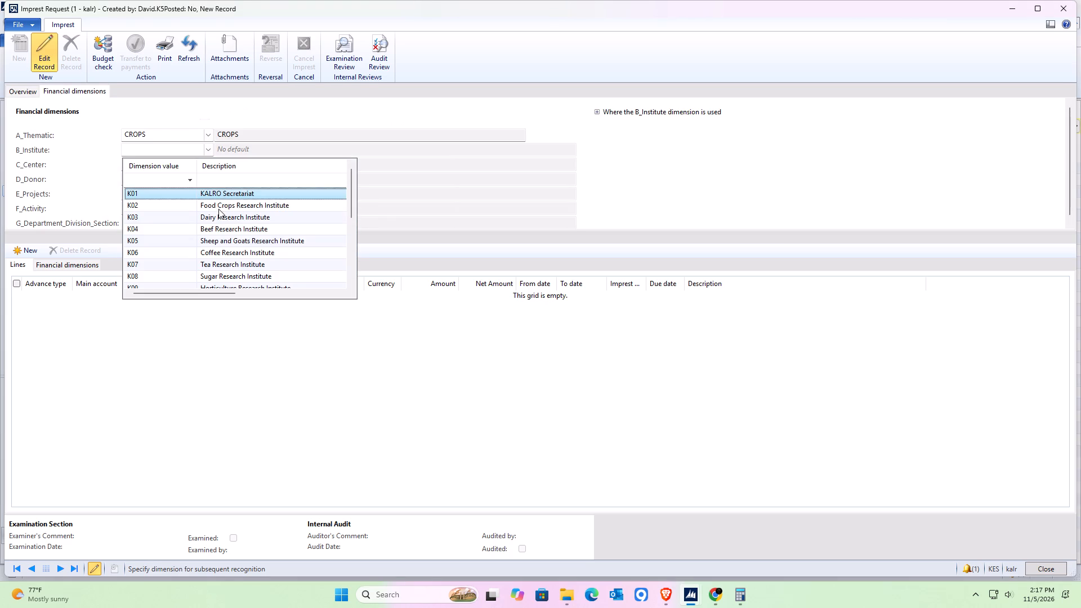
pyautogui.click(218, 209)
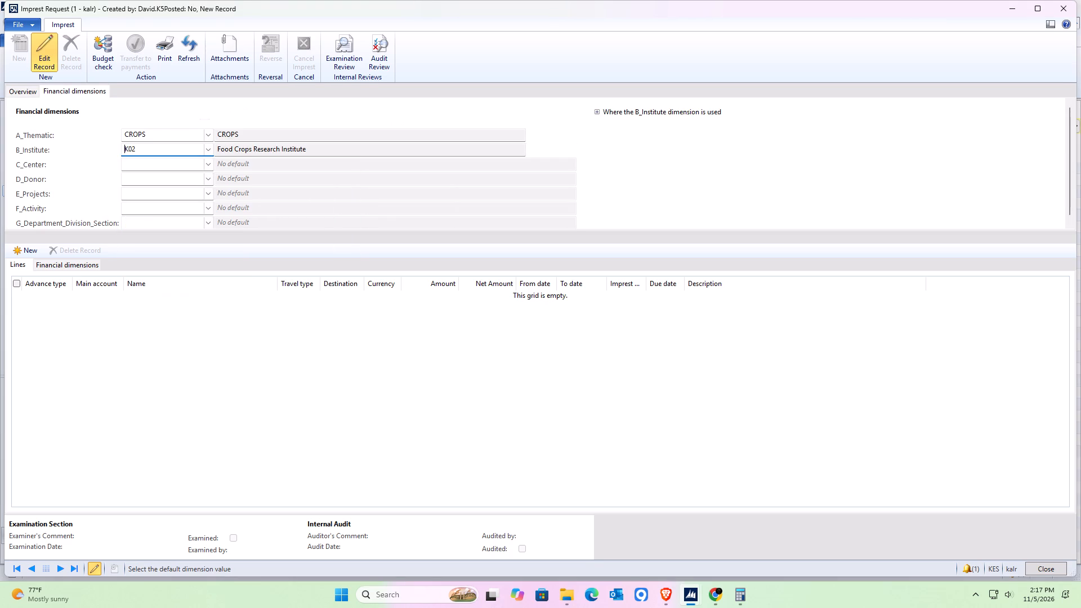
pyautogui.click(206, 159)
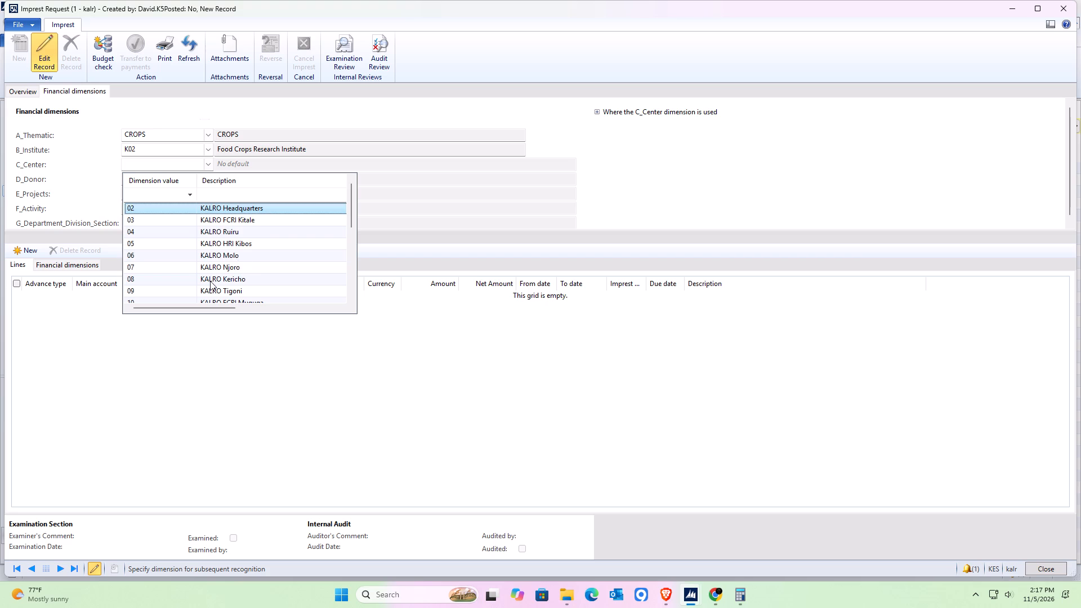
pyautogui.scroll(-2, 208, 281)
pyautogui.click(157, 235)
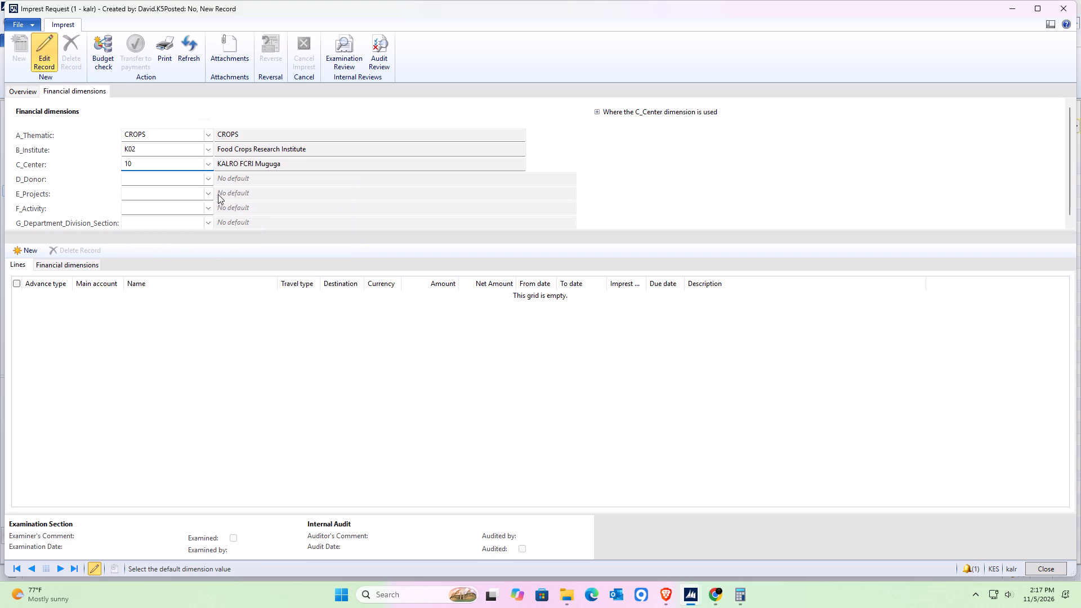
# Set the sausage request's D_Donor dimension to DNR0005, AIA, and its E_Projects dimension to PRJ0062, HOSPITALITY.
pyautogui.click(208, 180)
pyautogui.click(206, 274)
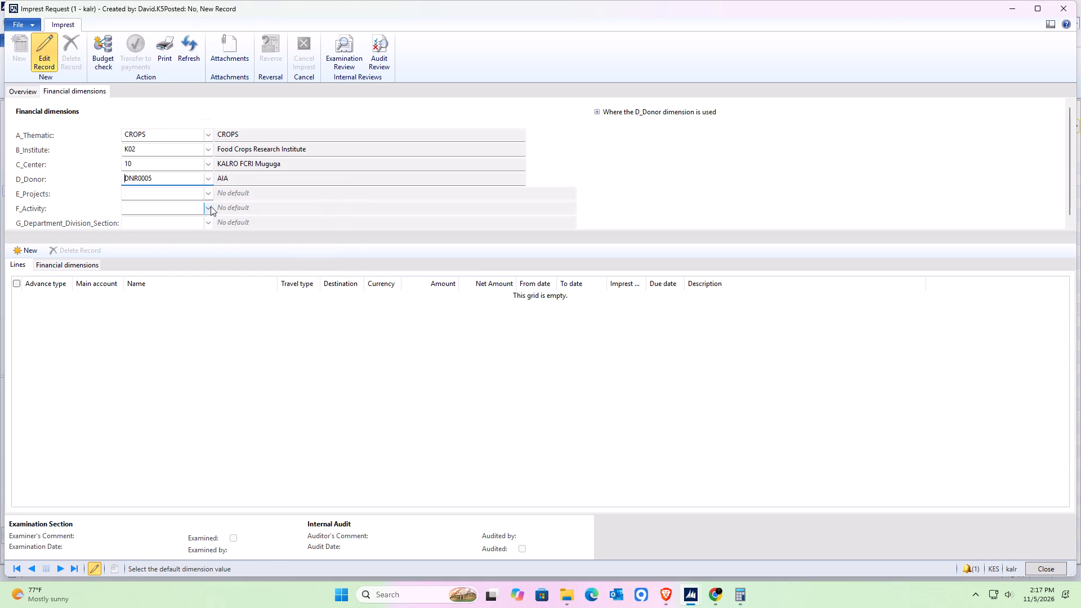
pyautogui.click(209, 195)
pyautogui.scroll(-4, 242, 282)
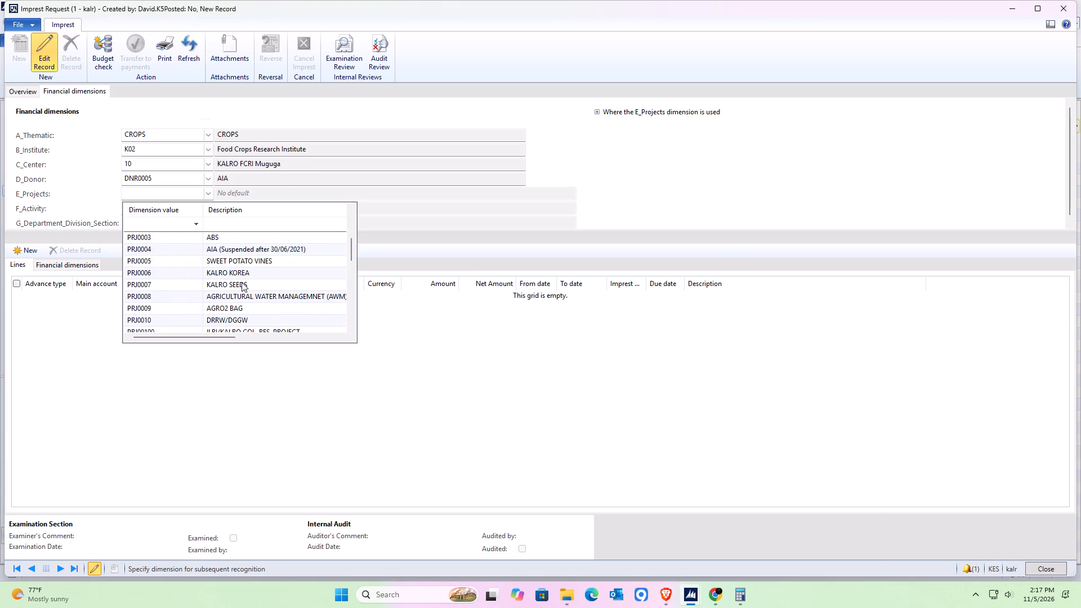
pyautogui.scroll(-13, 242, 282)
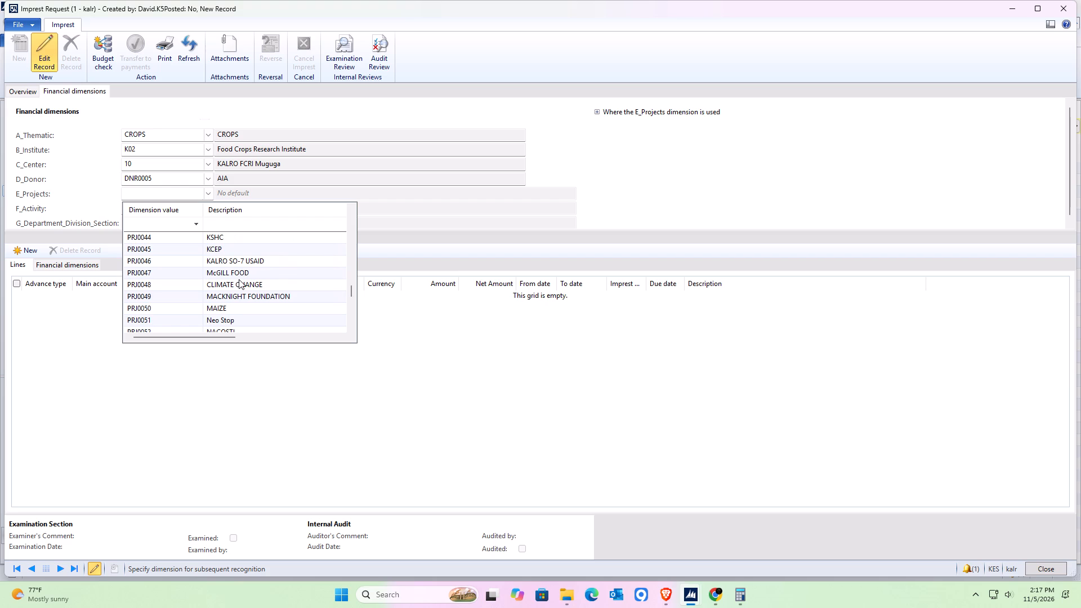
pyautogui.scroll(-6, 229, 309)
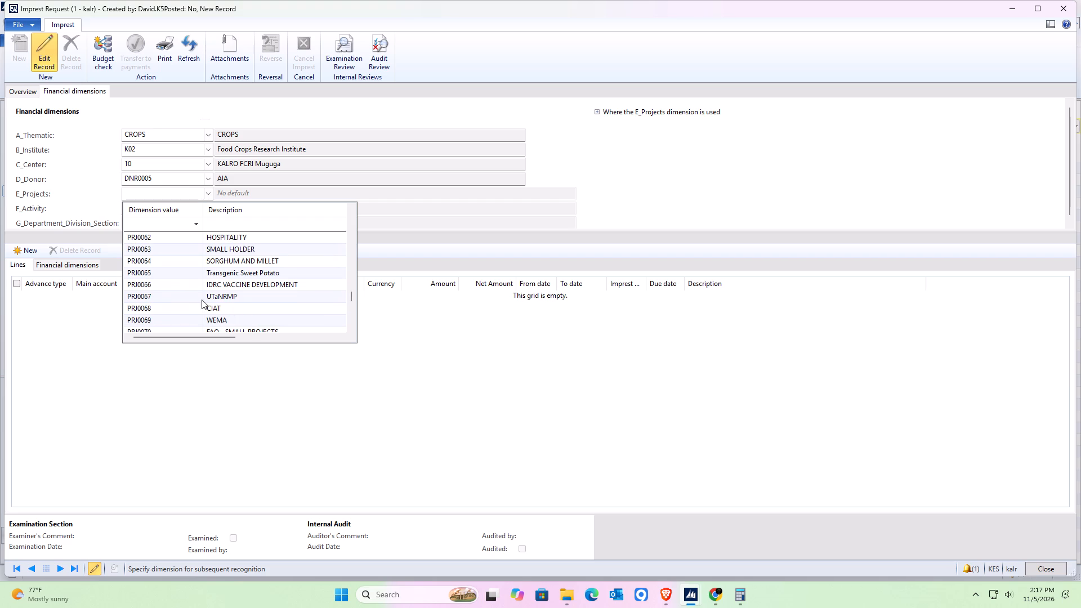
pyautogui.click(178, 241)
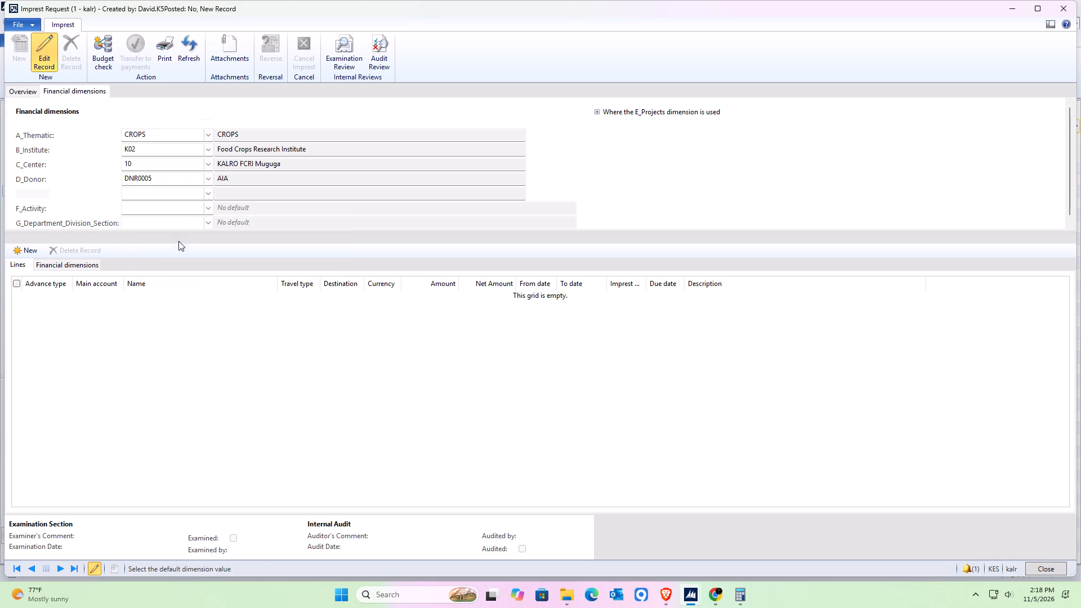
# Set the F_Activity dimension to ACT0001, Management and Administration, and G_Department_Division_Section to F0000002, Food Crops Research Systems.
pyautogui.click(212, 207)
pyautogui.click(234, 252)
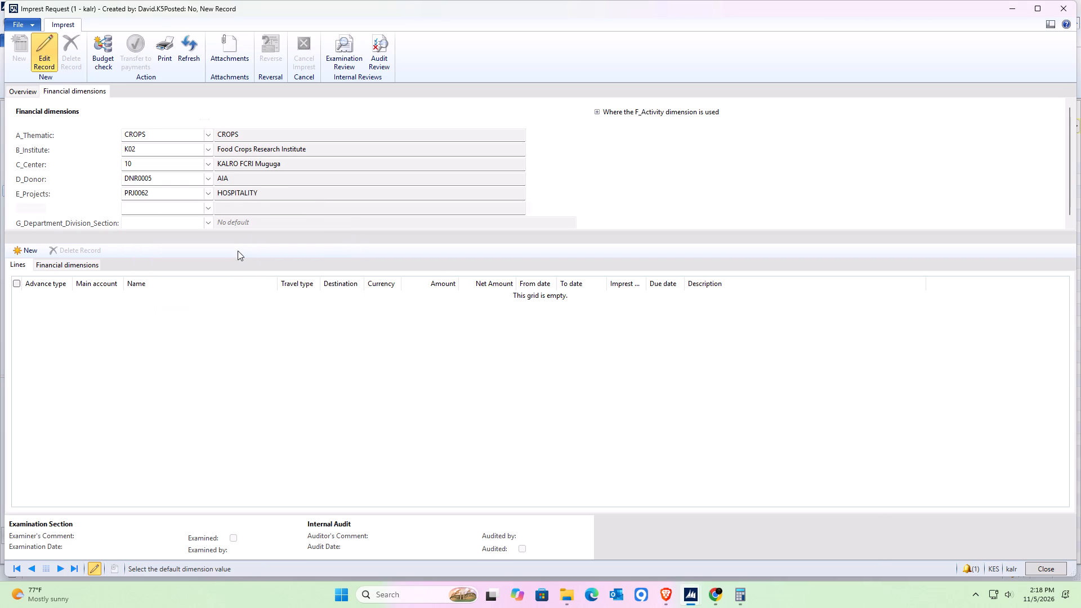
pyautogui.click(206, 222)
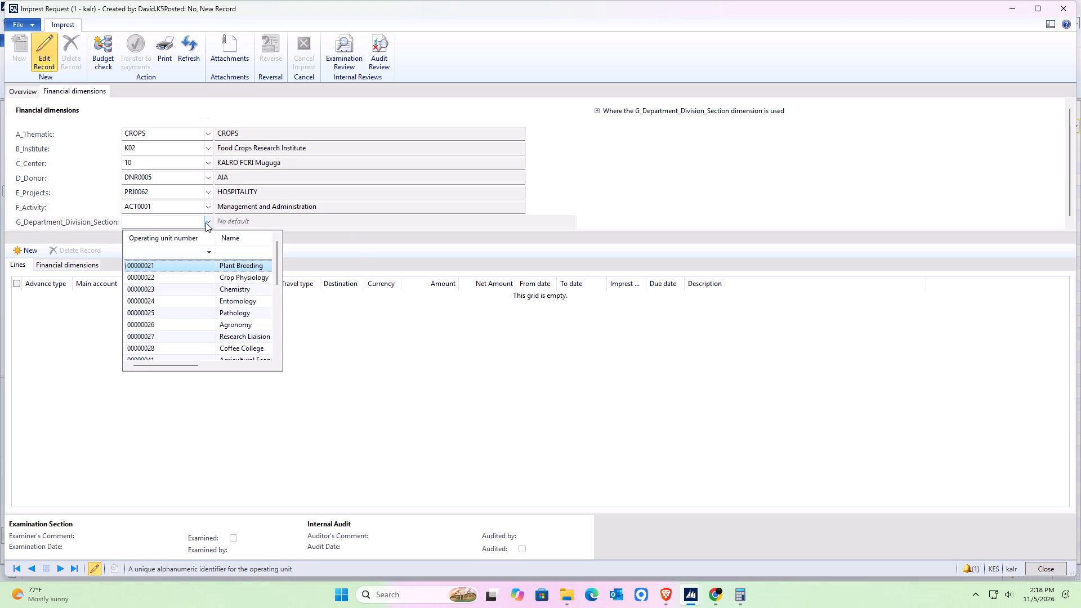
pyautogui.press('f')
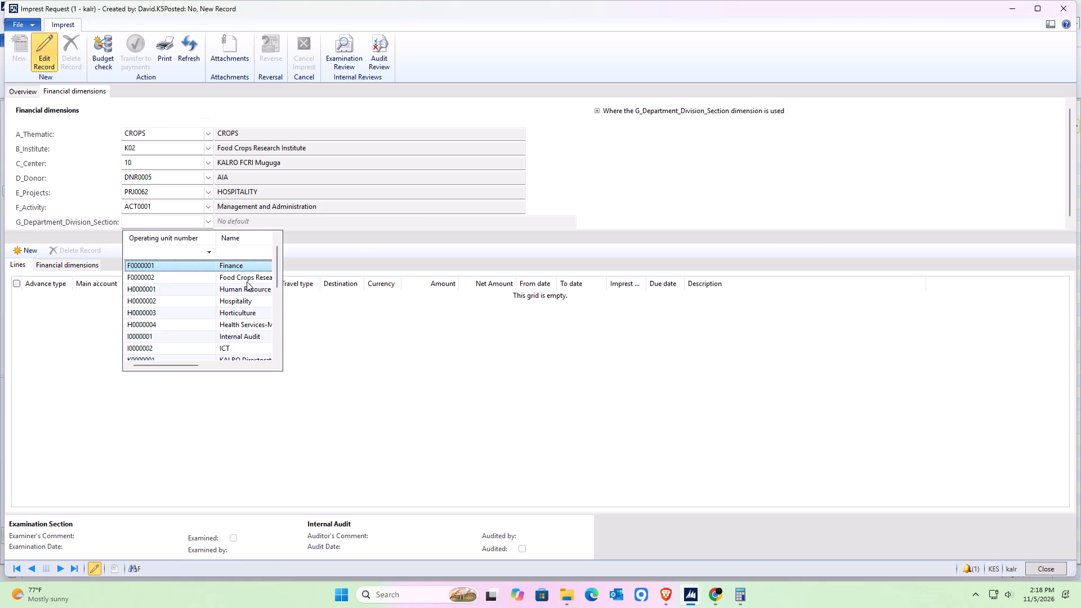
pyautogui.click(238, 281)
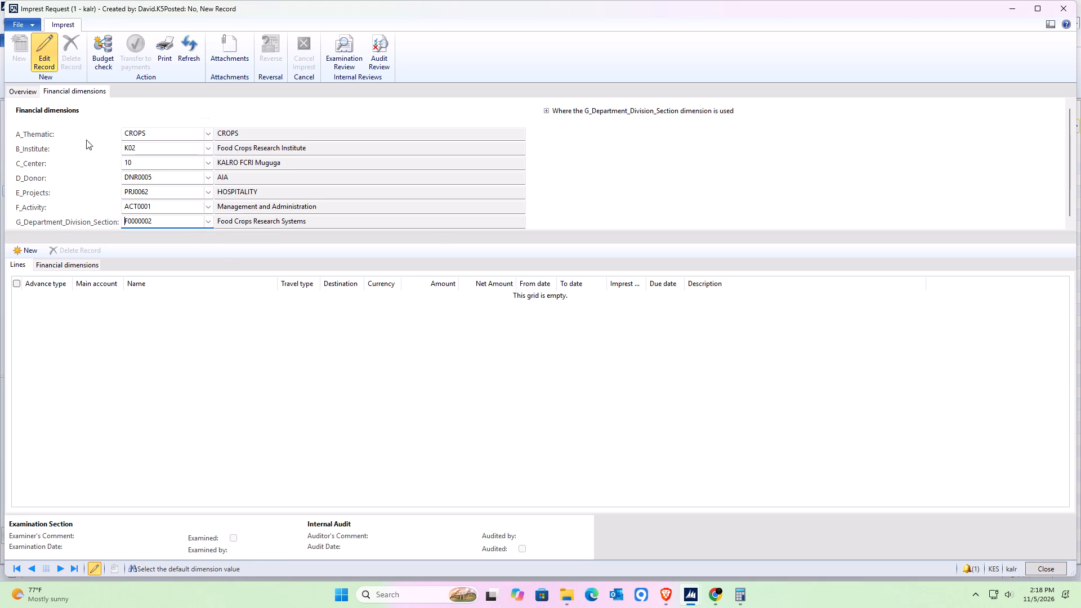
# Add a line to the sausage request with the advance type imp,Cafeteria, Cafeteria Expenses.
pyautogui.click(28, 93)
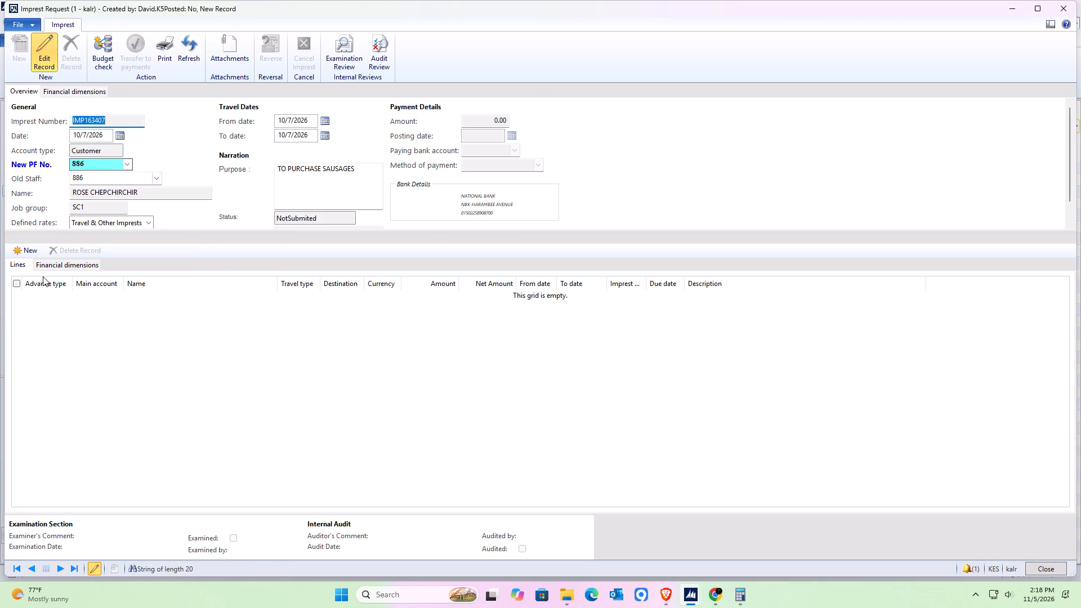
pyautogui.click(25, 253)
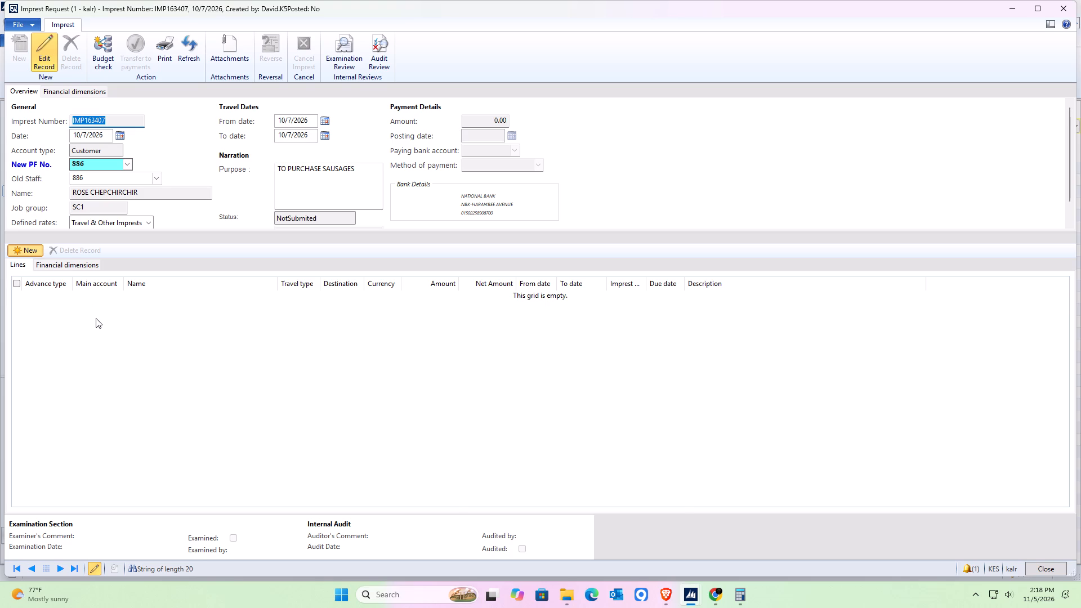
pyautogui.click(72, 300)
pyautogui.click(65, 297)
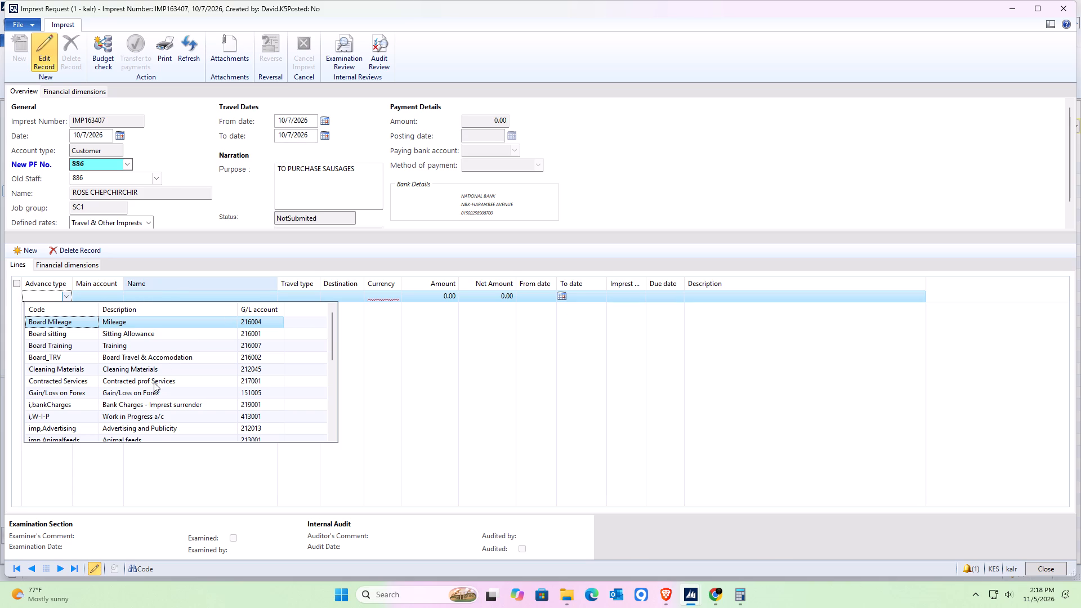
pyautogui.click(144, 309)
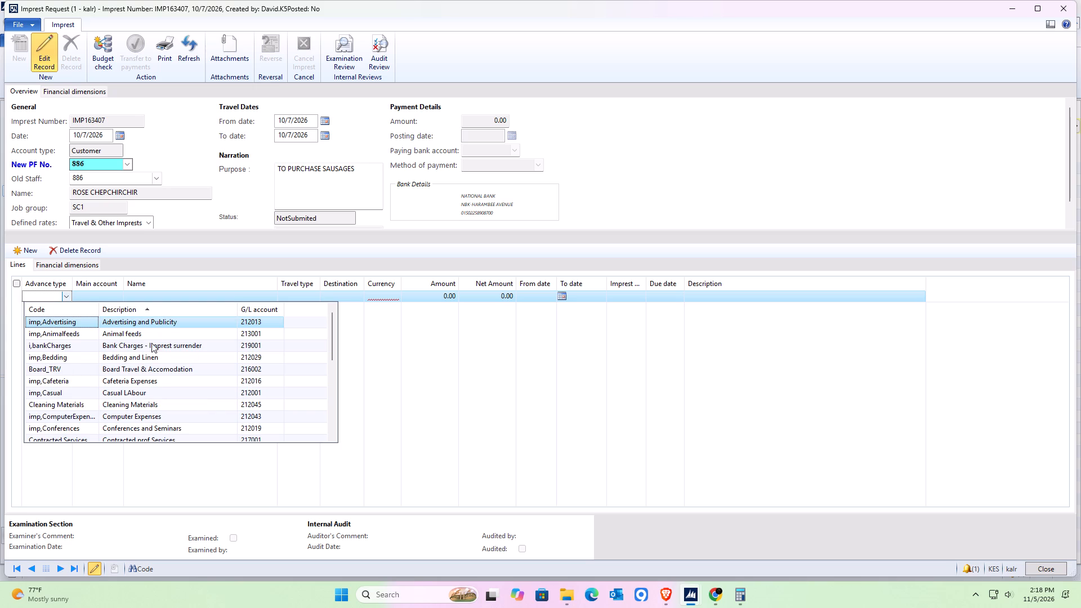
pyautogui.click(145, 379)
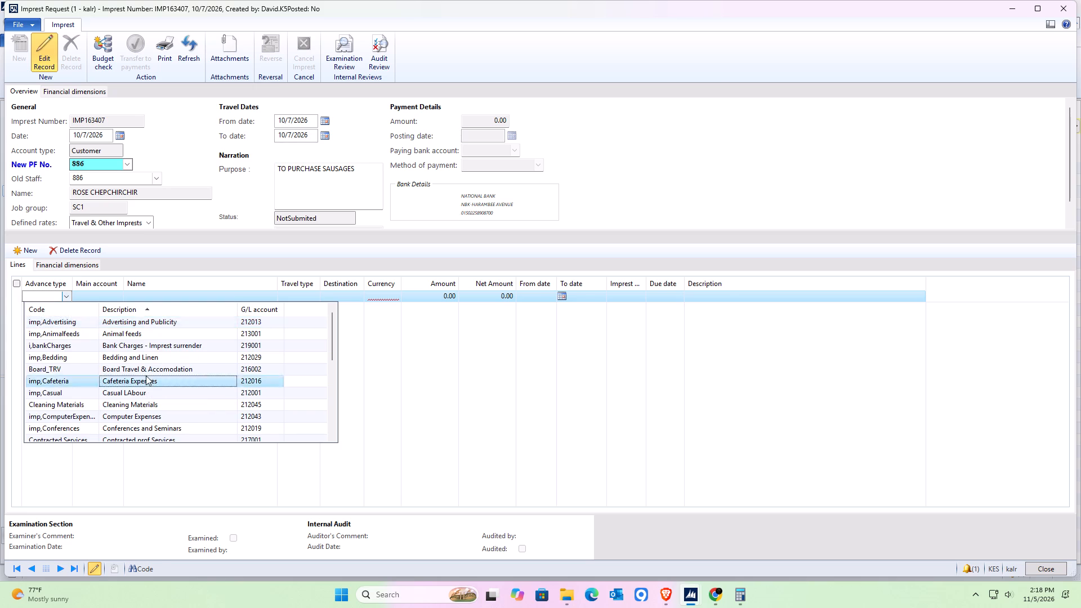
# Set the Cafeteria Expenses line's currency to KES and its amount to 20,800.
pyautogui.click(391, 297)
pyautogui.click(395, 296)
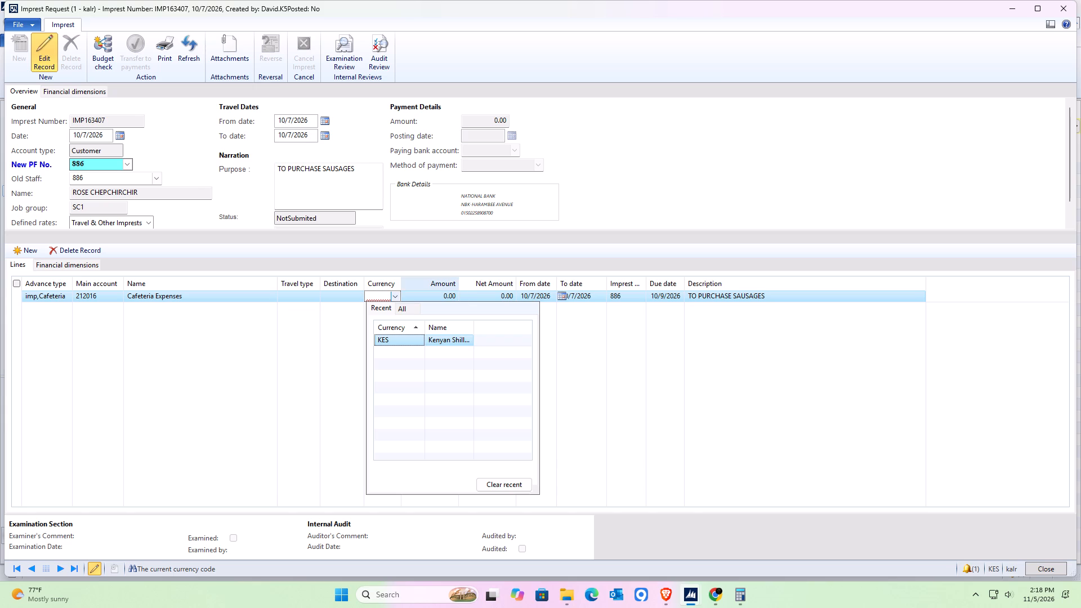
pyautogui.click(430, 324)
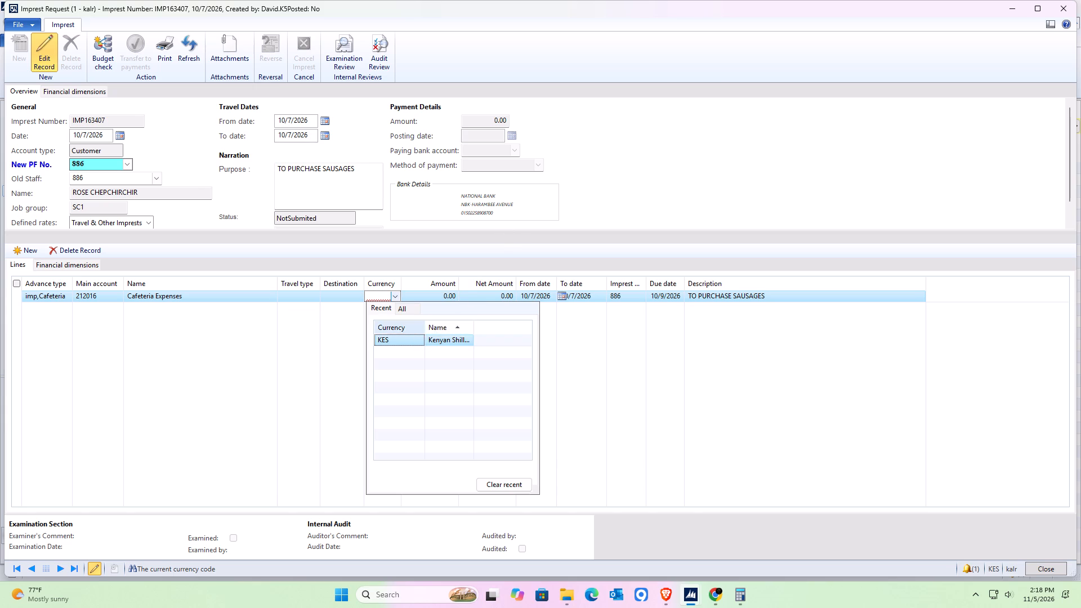
pyautogui.click(404, 338)
pyautogui.click(443, 297)
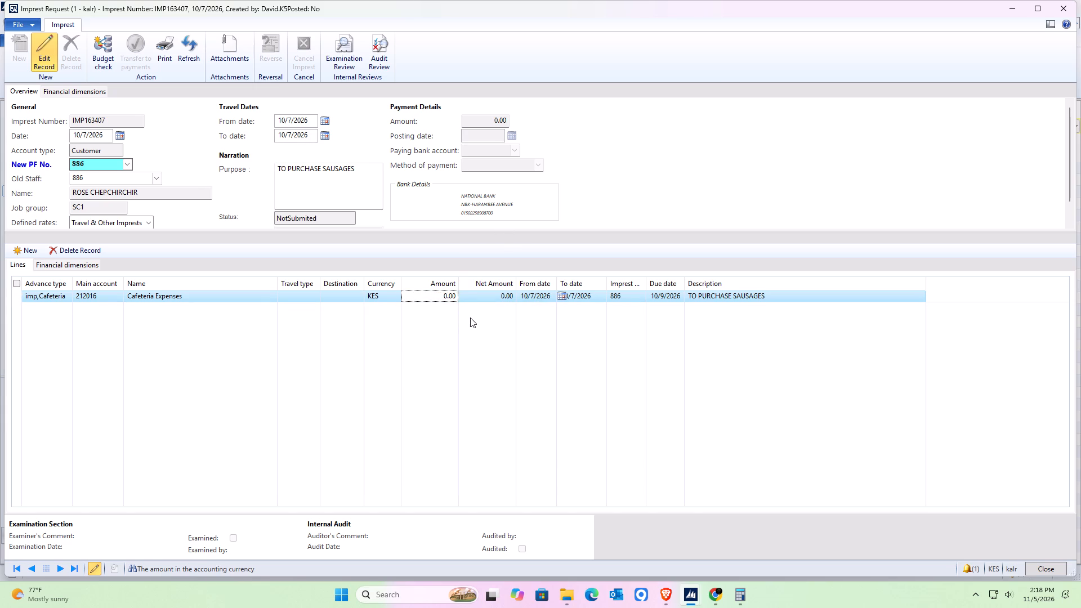
pyautogui.write('208')
pyautogui.press('0')
pyautogui.press('Return')
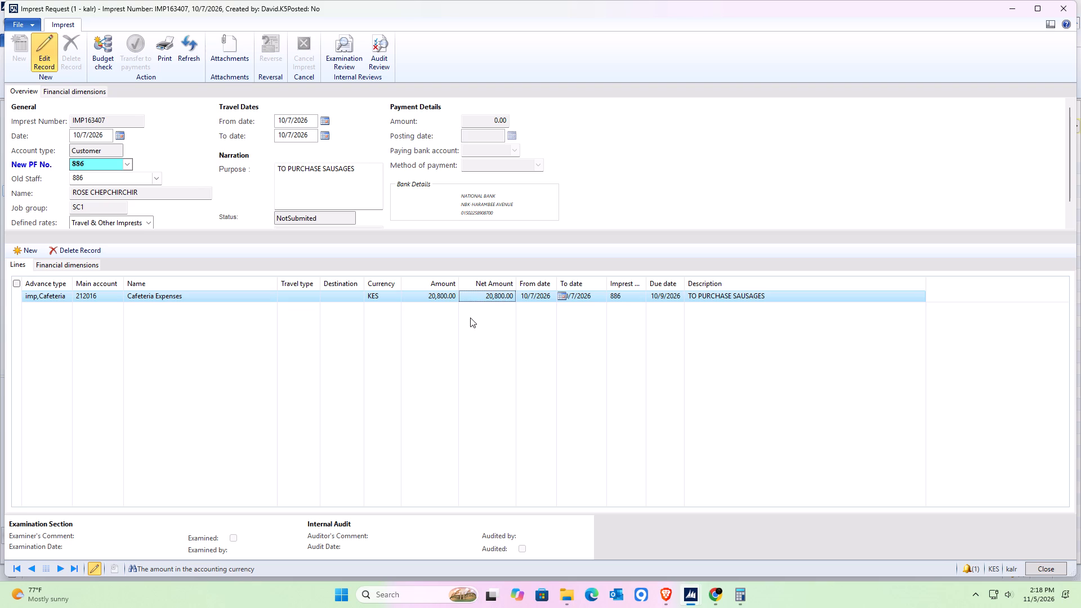
# Run the budget check on the sausage imprest request and refresh the record.
pyautogui.click(103, 61)
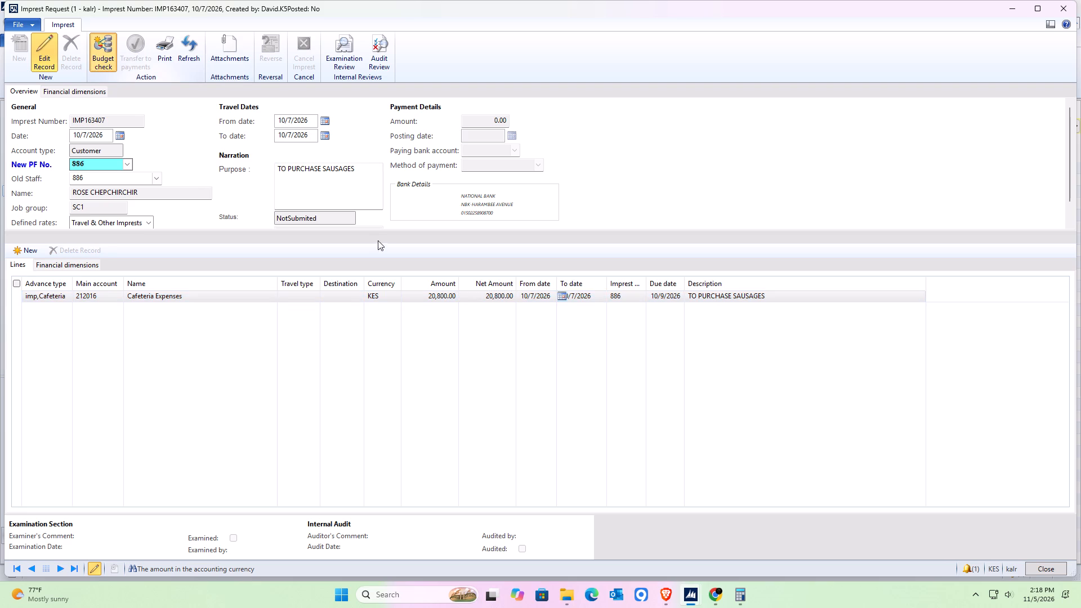
pyautogui.click(520, 330)
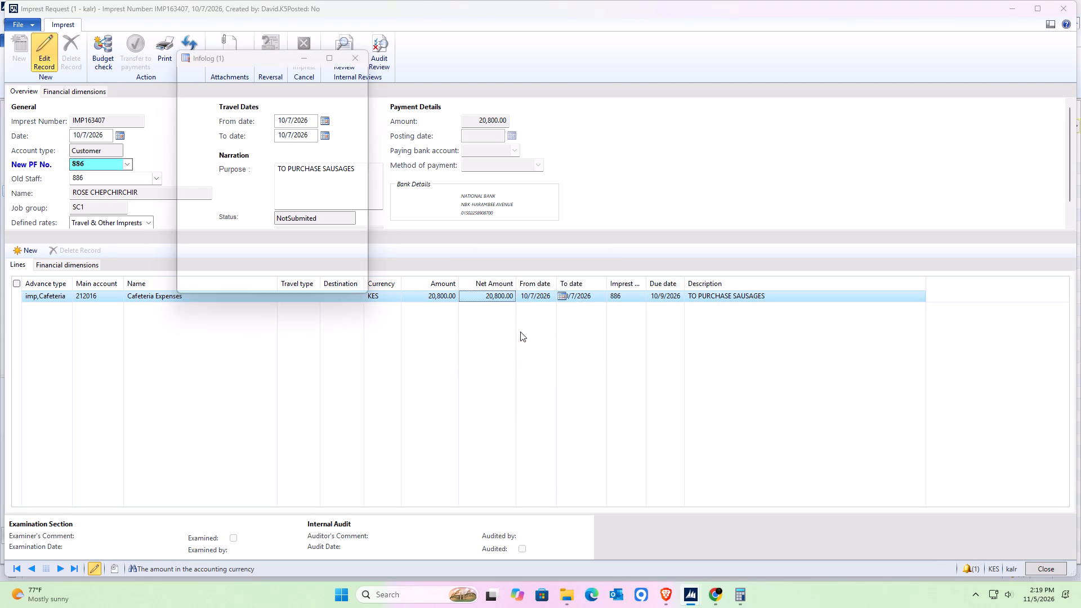
pyautogui.click(350, 280)
pyautogui.click(189, 38)
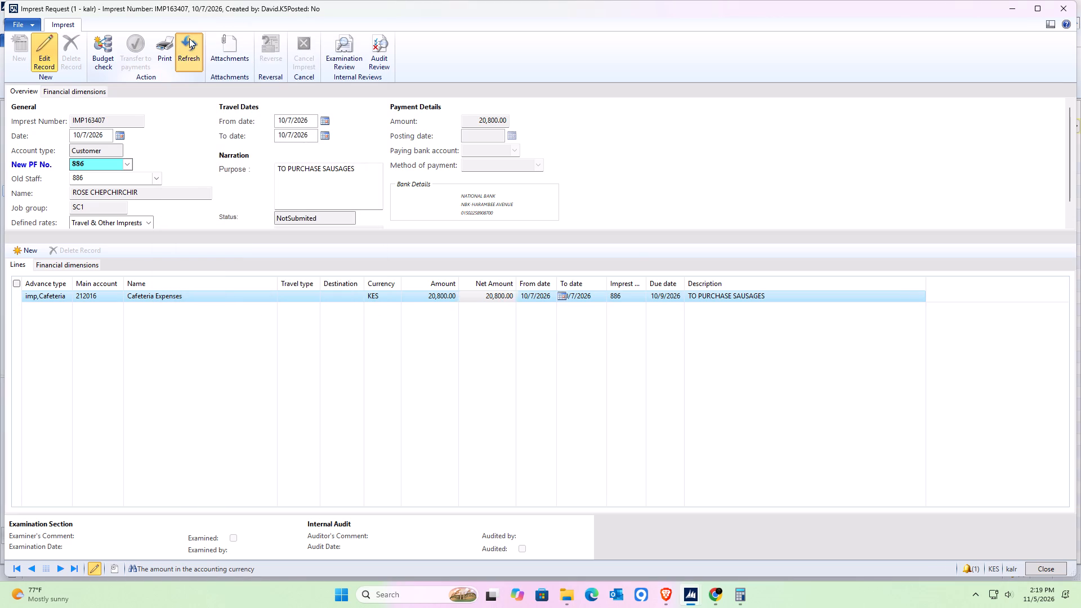
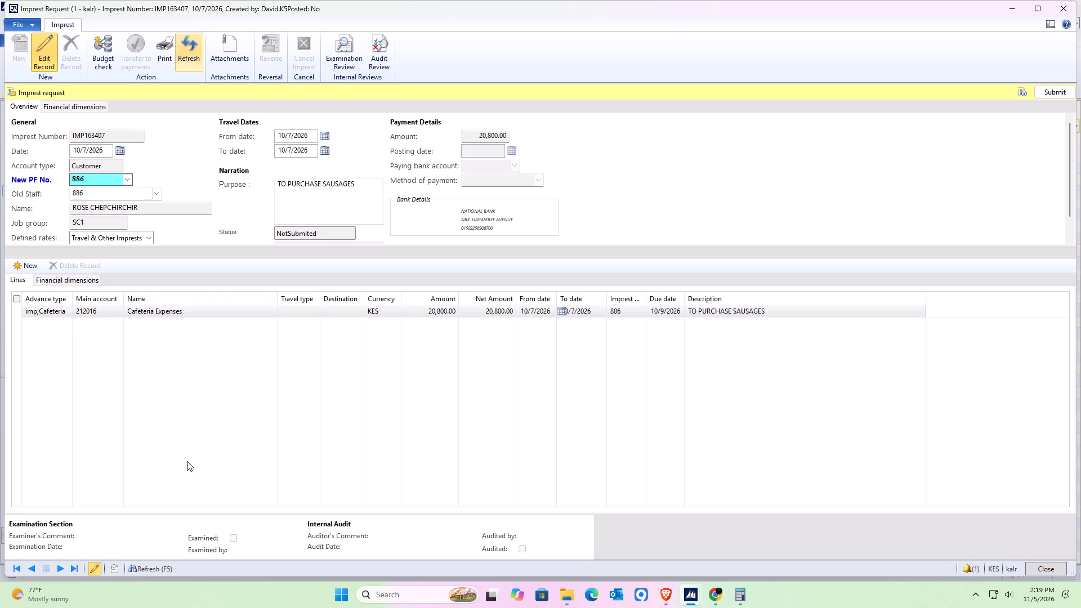
# Submit the sausage imprest request to the workflow without a comment and close the request.
pyautogui.click(1061, 84)
pyautogui.click(1061, 90)
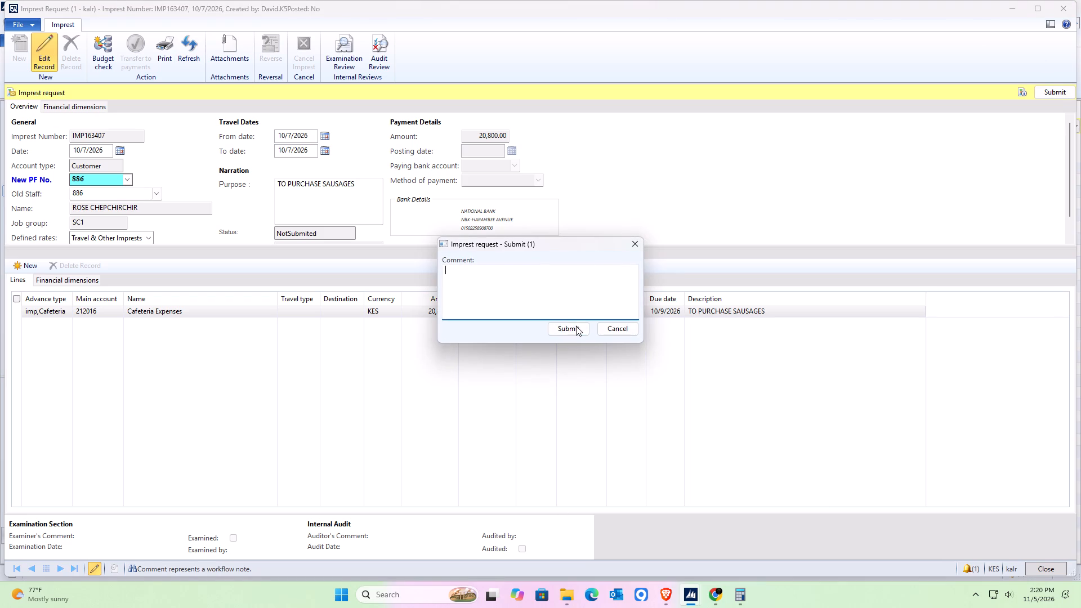
pyautogui.click(576, 326)
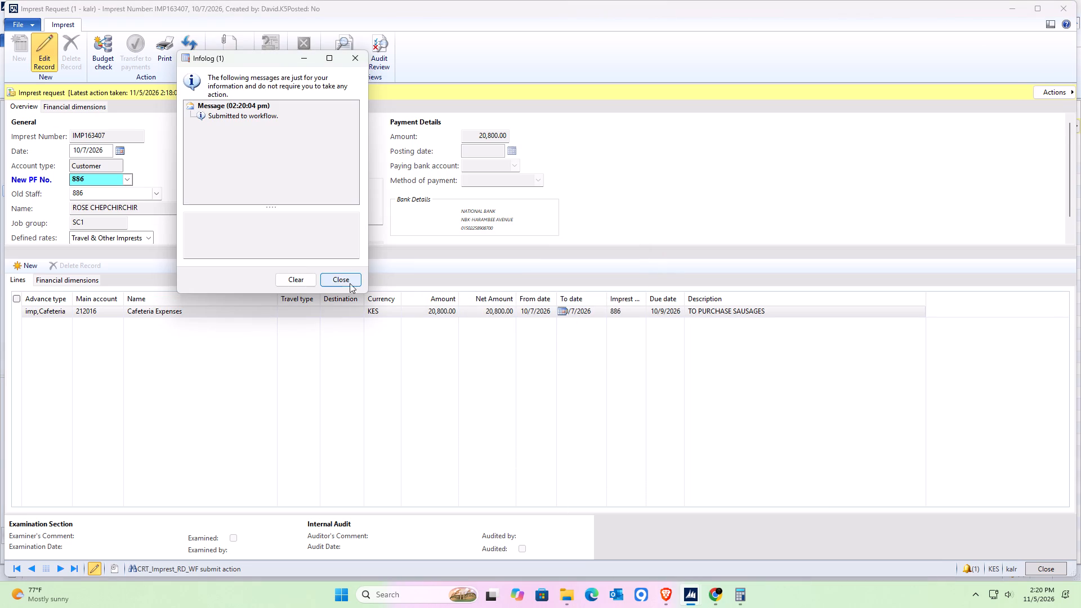
pyautogui.click(350, 283)
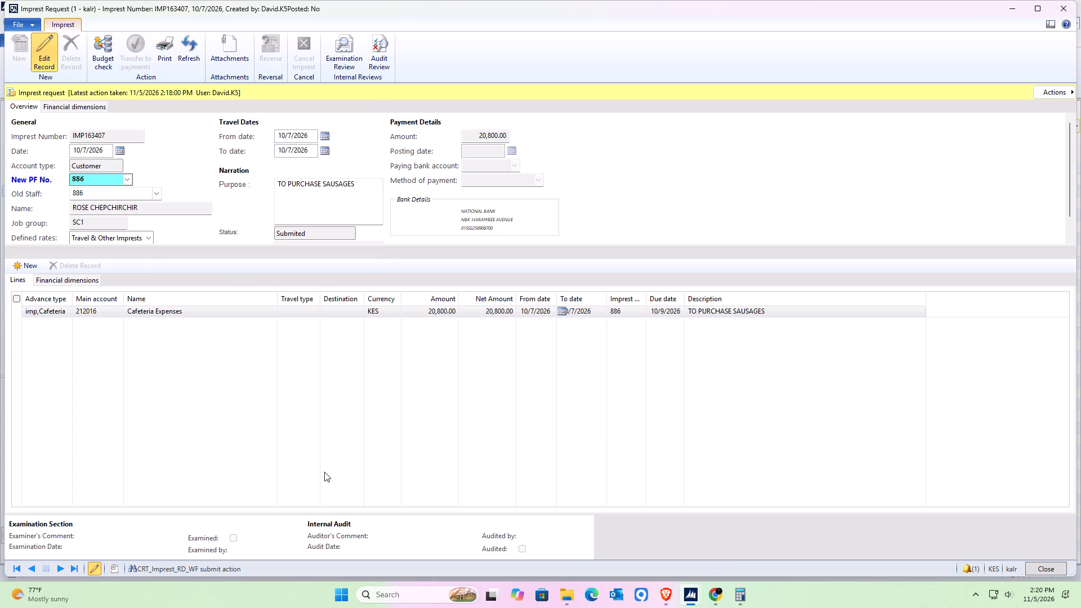
pyautogui.click(1044, 572)
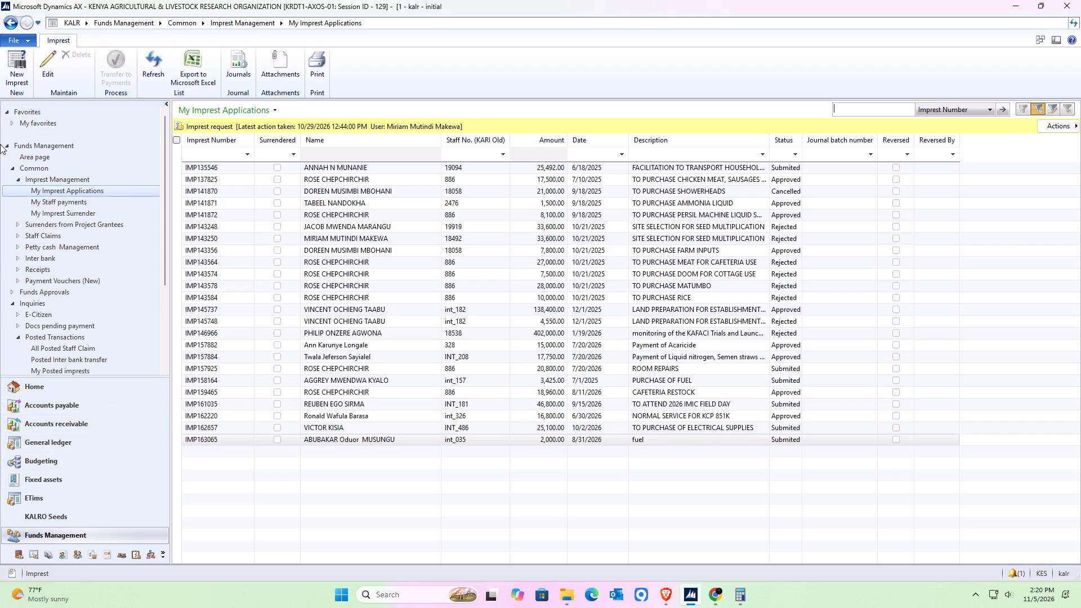
# Start a new imprest request dated 10/7/2026.
pyautogui.click(21, 67)
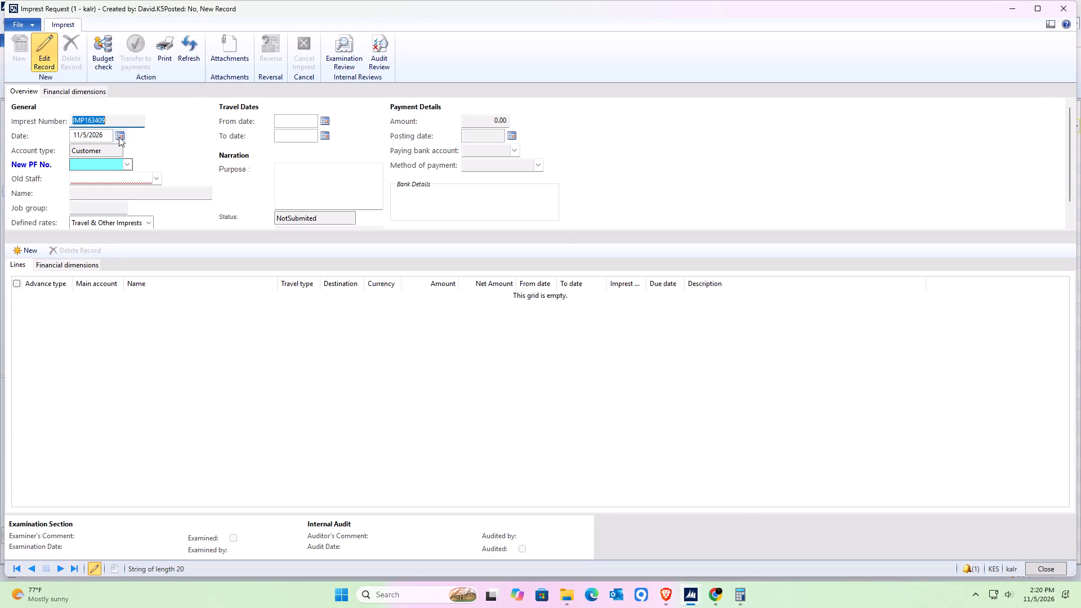
pyautogui.click(119, 137)
pyautogui.click(76, 153)
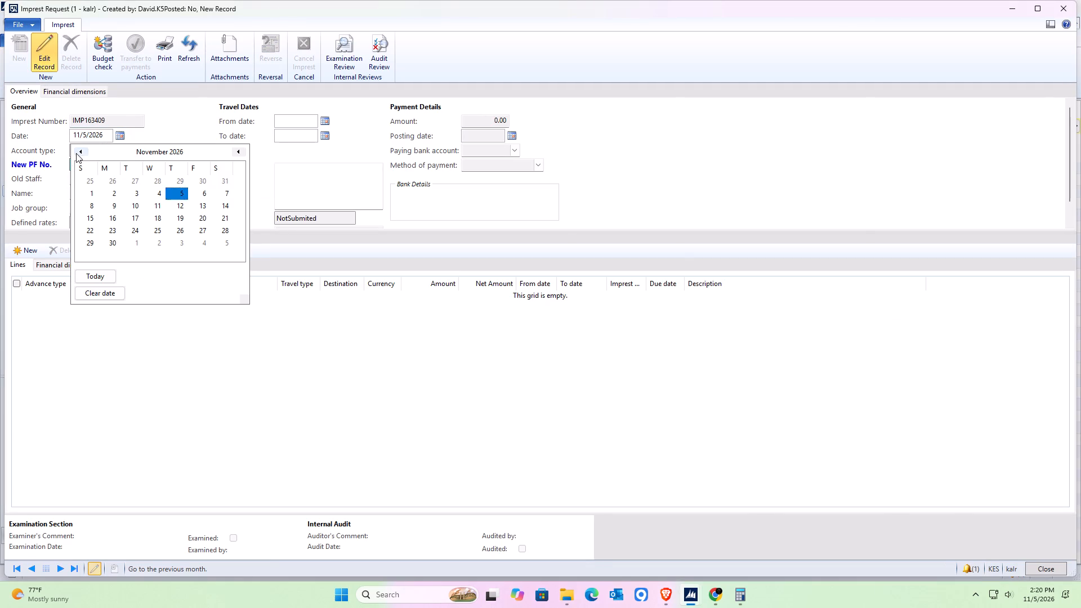
pyautogui.click(158, 196)
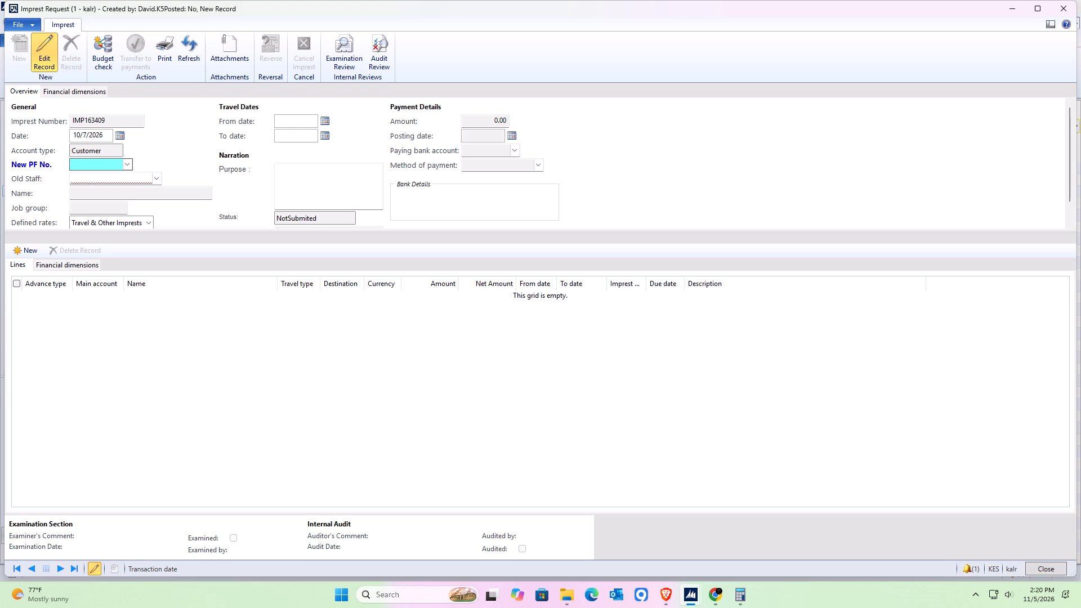
pyautogui.click(109, 178)
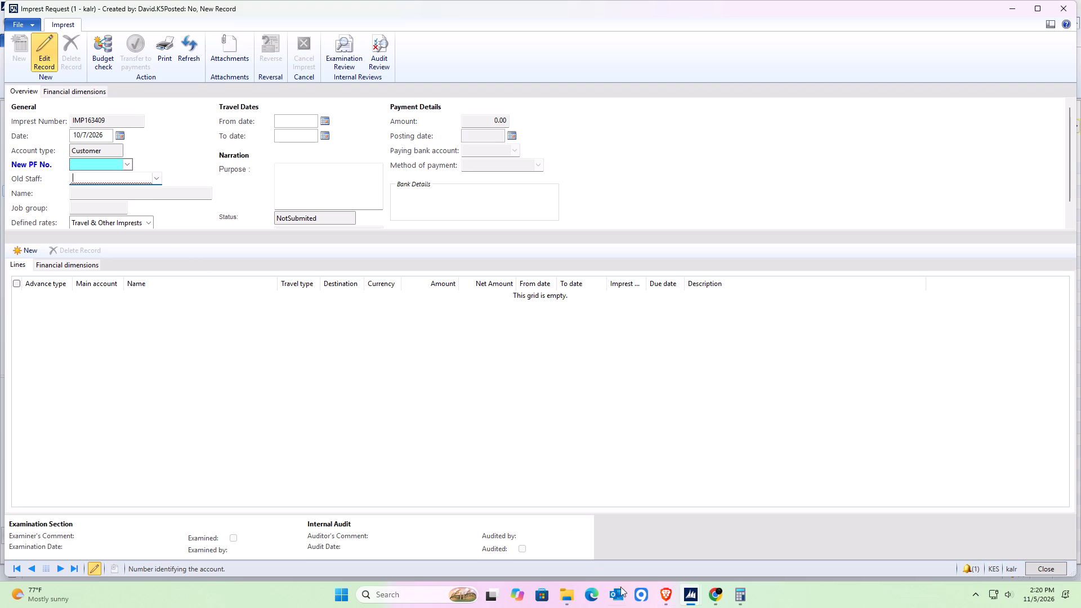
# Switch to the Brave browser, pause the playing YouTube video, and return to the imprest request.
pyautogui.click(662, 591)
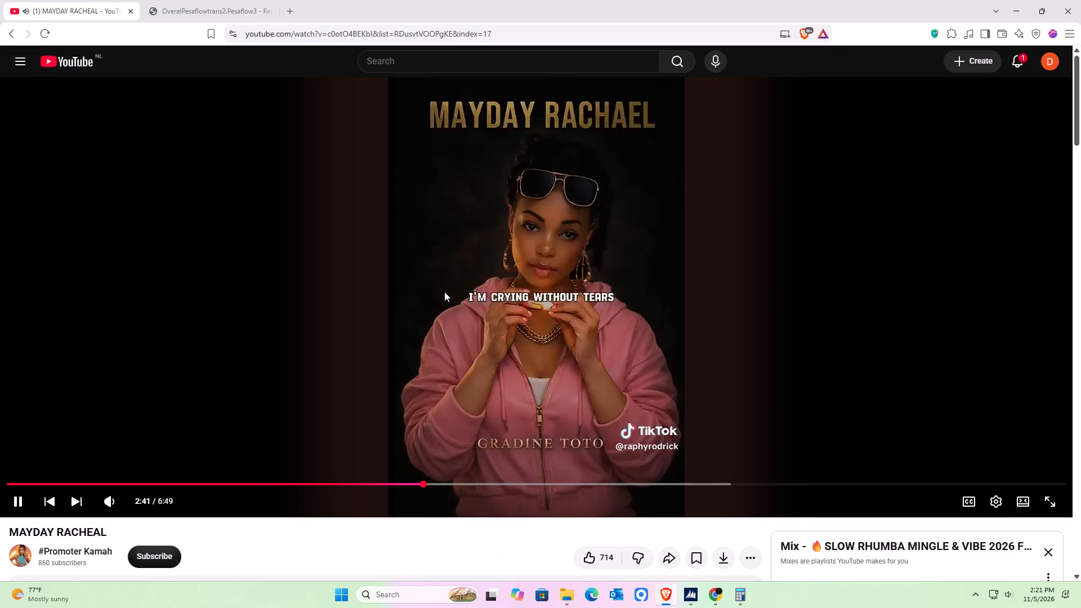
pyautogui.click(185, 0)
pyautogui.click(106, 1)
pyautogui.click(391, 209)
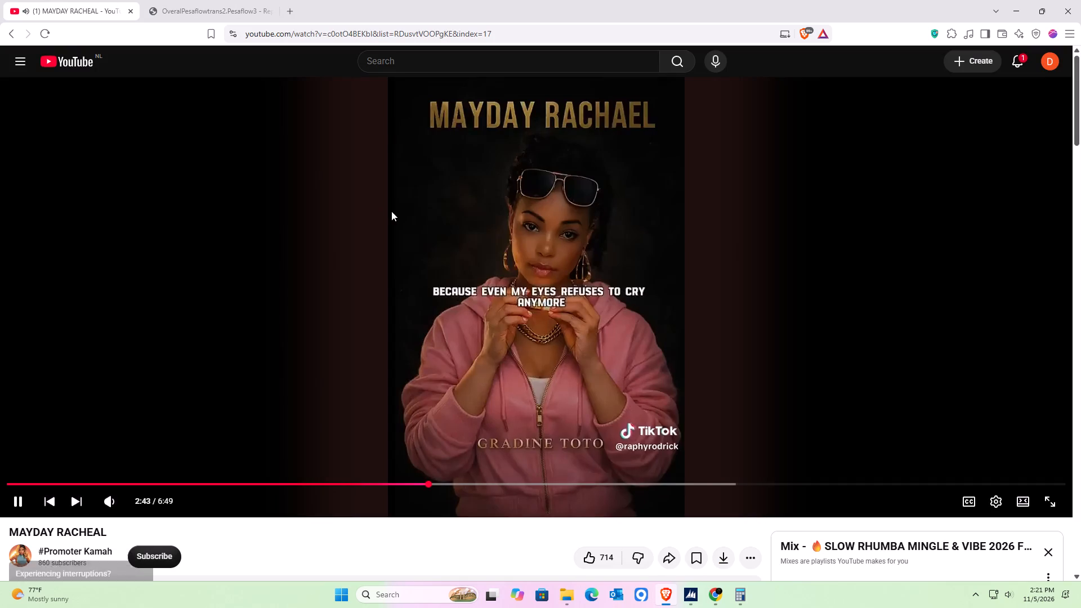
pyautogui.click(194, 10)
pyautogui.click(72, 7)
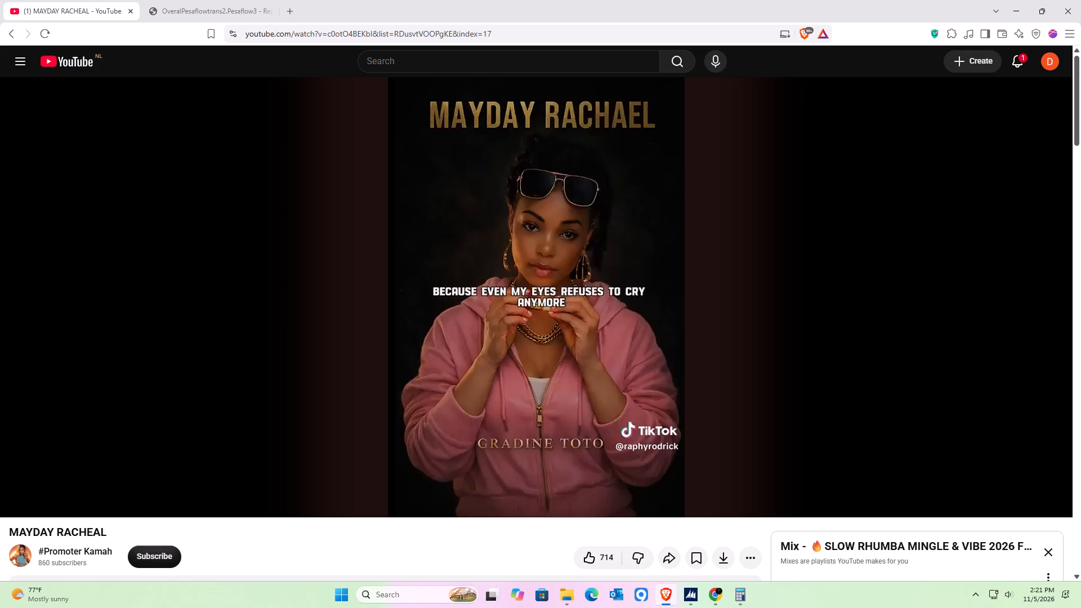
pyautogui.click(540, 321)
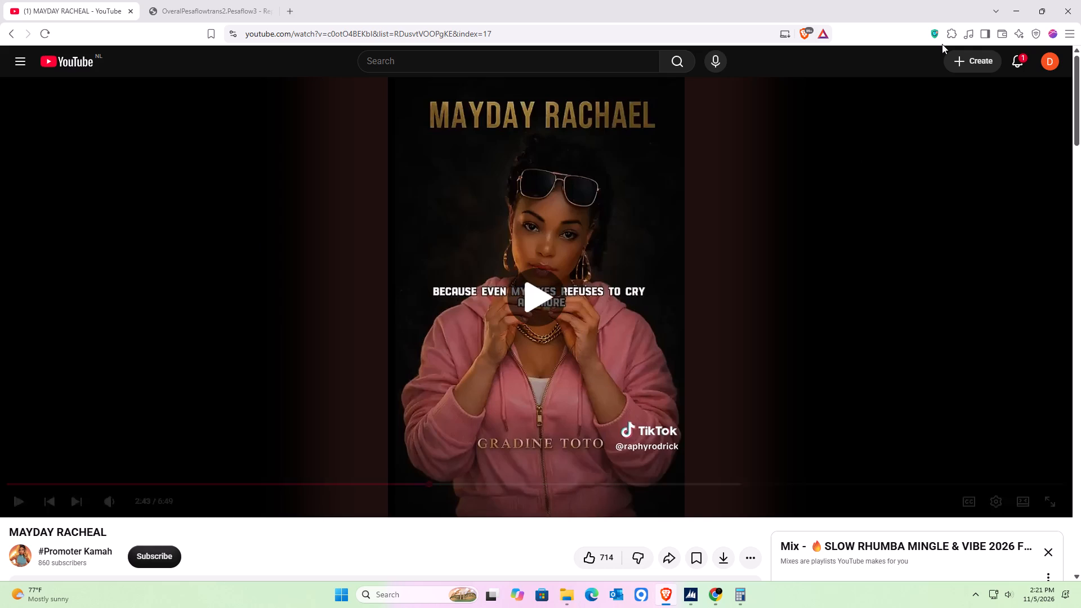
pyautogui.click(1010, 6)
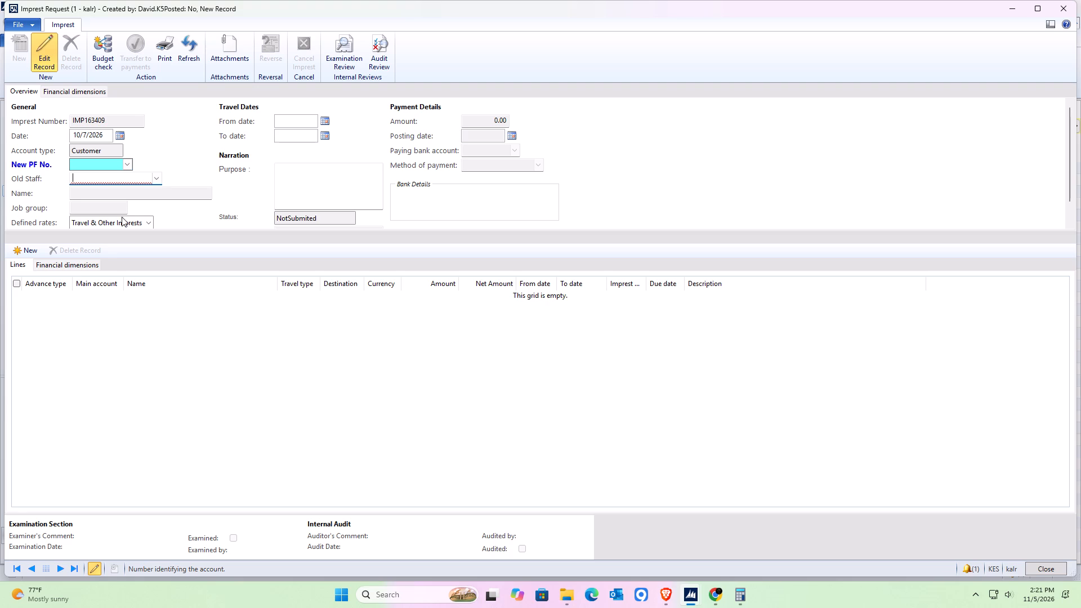
# Enter the same customer's old staff number on the new imprest request.
pyautogui.press('8')
pyautogui.press('Return')
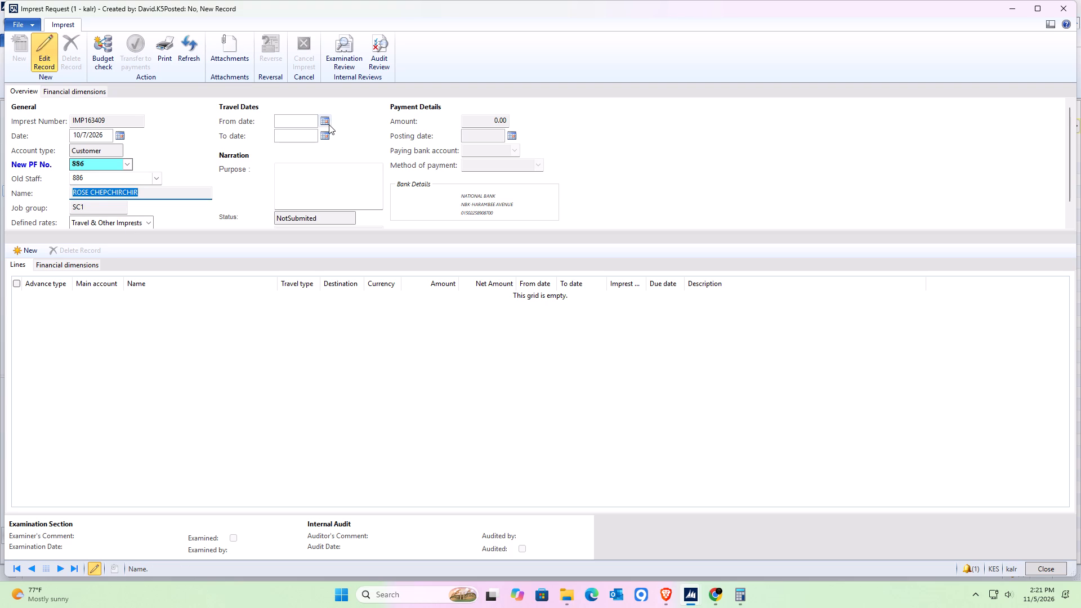
# Set the travel From date and To date of the new request to 10/7/2026.
pyautogui.click(328, 124)
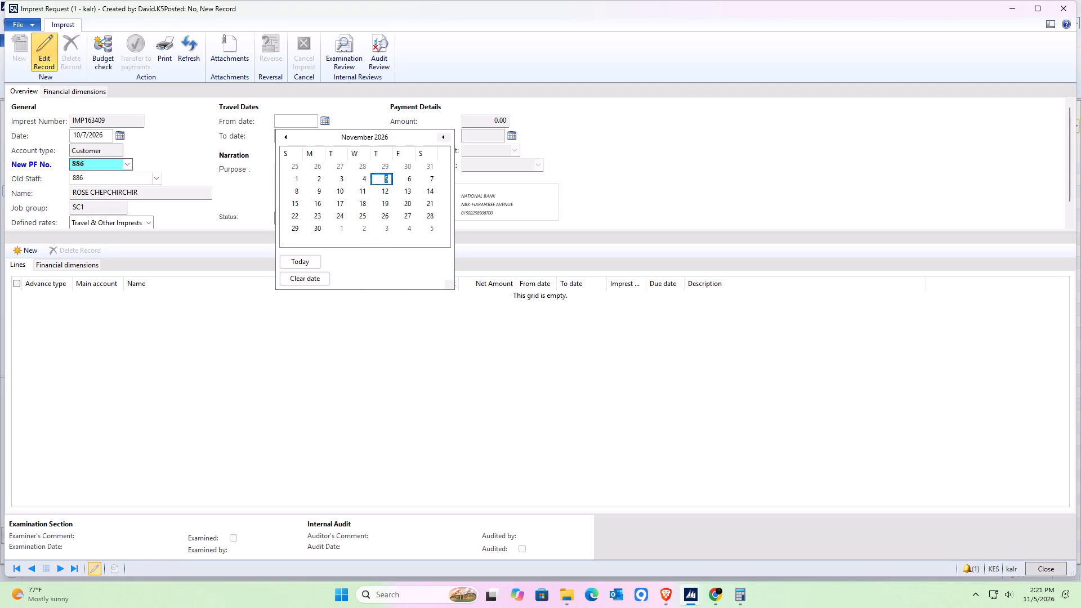
pyautogui.click(280, 138)
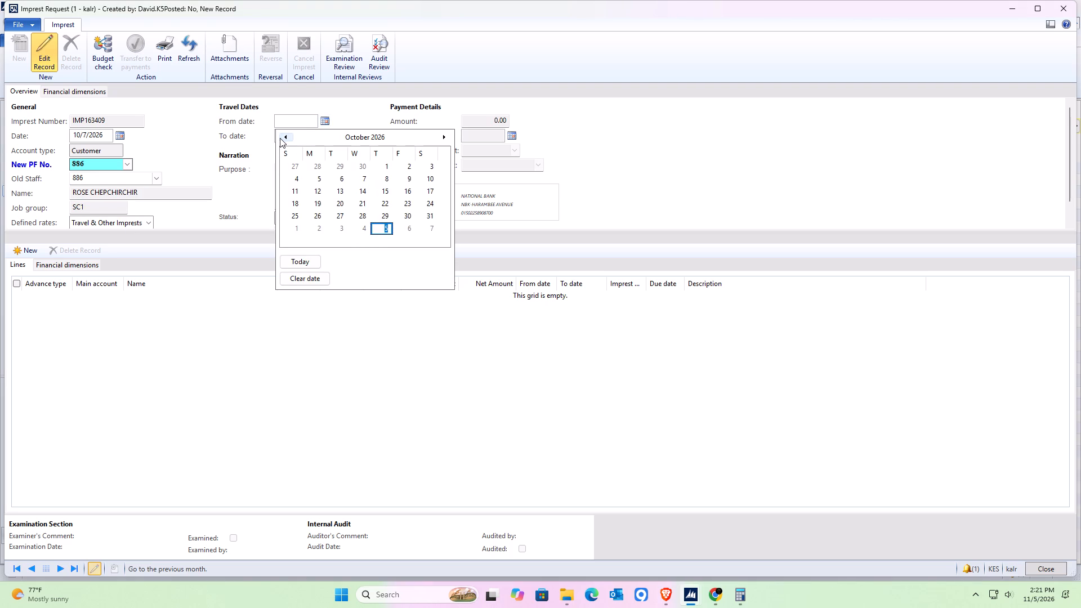
pyautogui.click(280, 138)
pyautogui.click(442, 138)
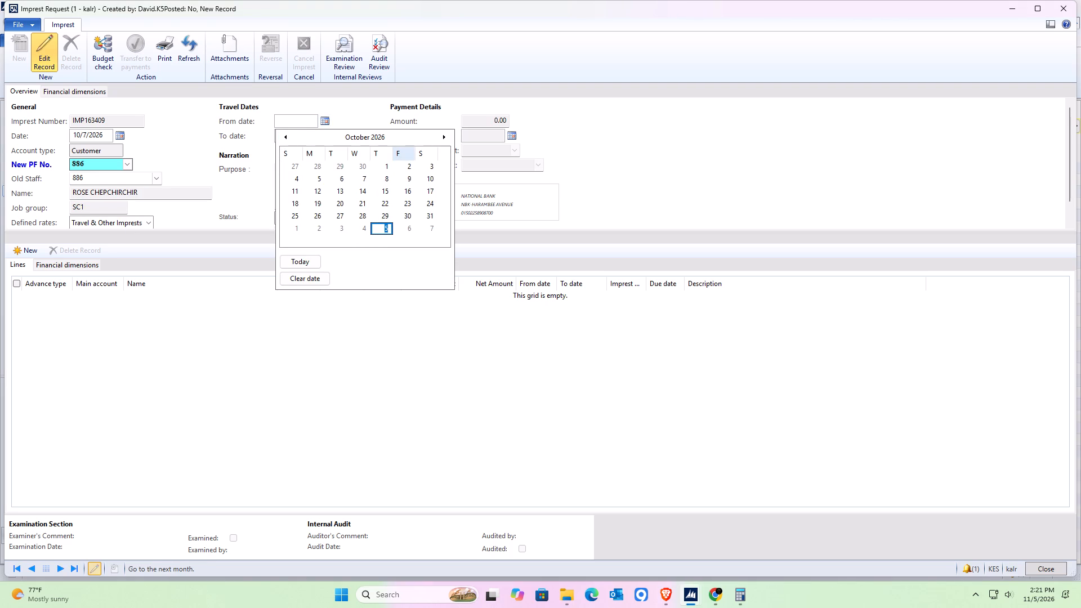
pyautogui.click(363, 178)
pyautogui.click(328, 136)
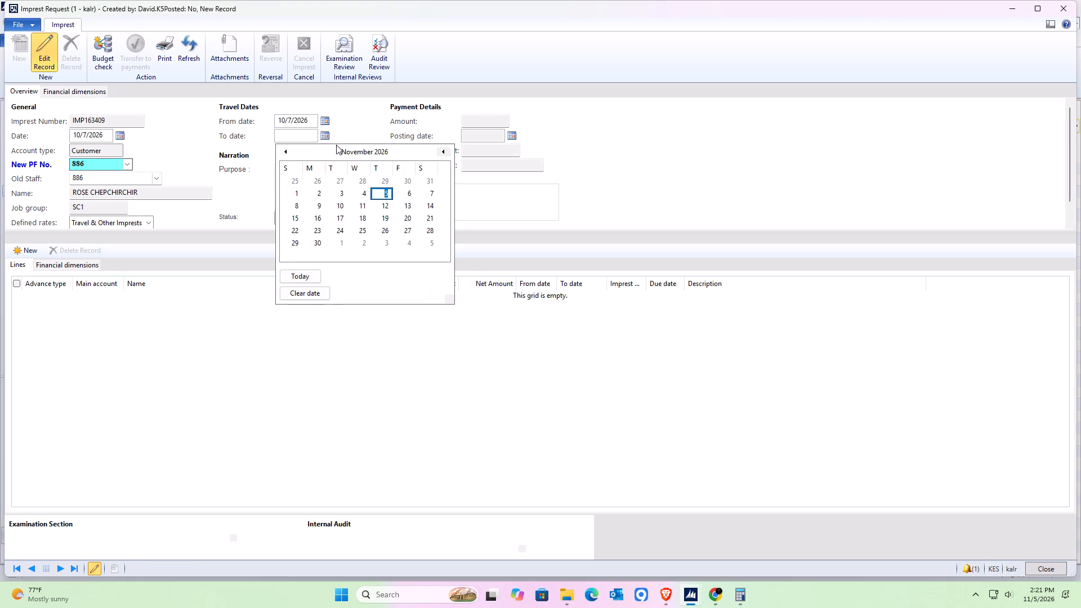
pyautogui.click(289, 153)
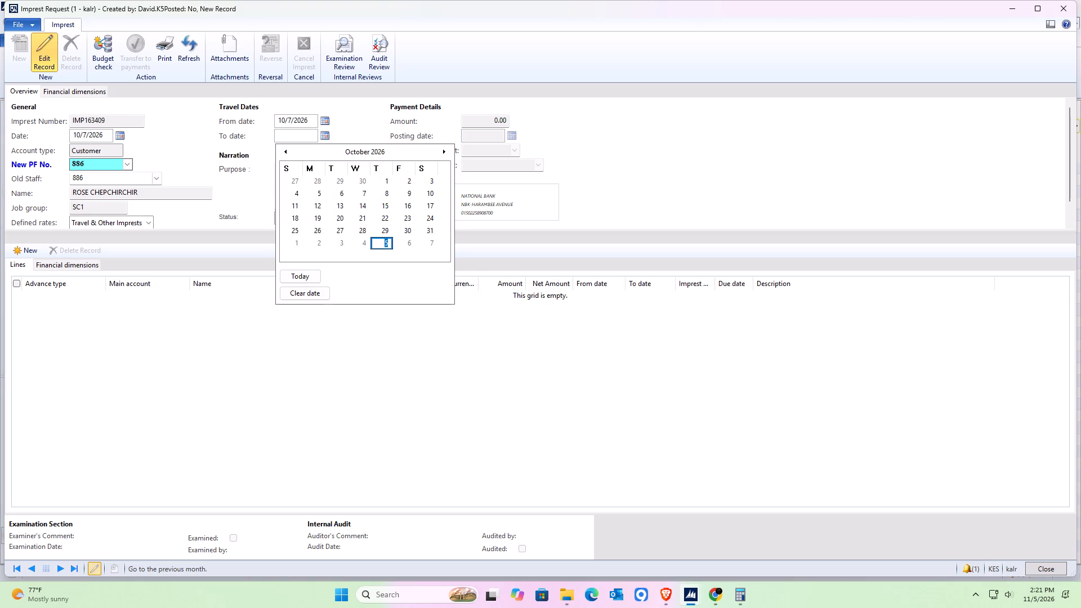
pyautogui.click(369, 198)
# Enter the request's purpose as TO PURCHASE ASSORTED GOODS.
pyautogui.click(330, 191)
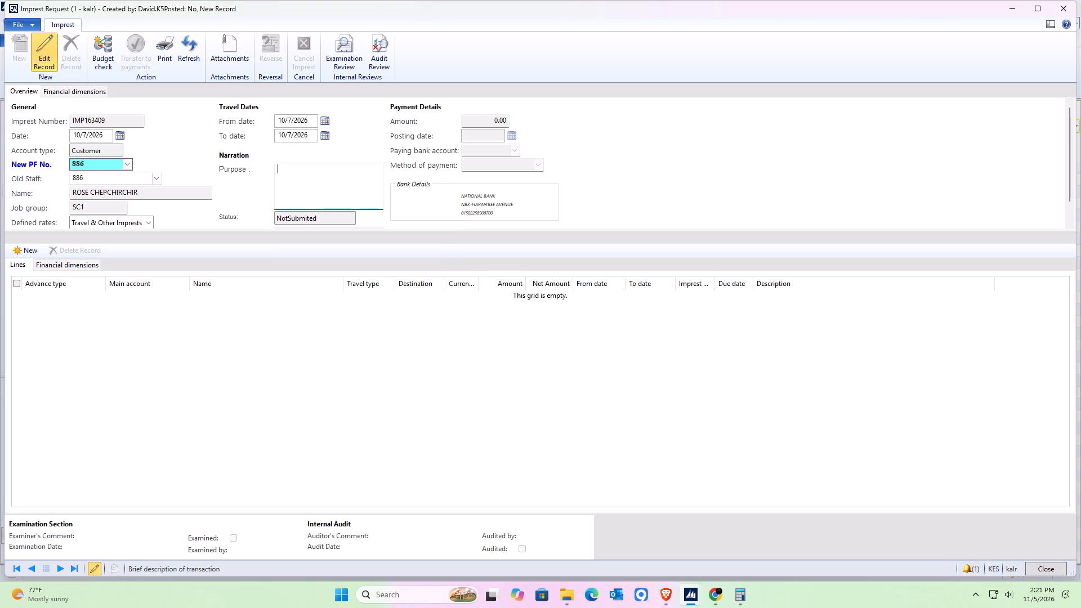
pyautogui.press('t')
pyautogui.click(330, 190)
pyautogui.press('p')
pyautogui.click(354, 171)
pyautogui.write('ASS')
pyautogui.press('o')
pyautogui.write('RTED')
pyautogui.press('space')
pyautogui.write('GOO')
pyautogui.write('DS')
# Set the request's financial dimensions A_Thematic to CROPS, B_Institute to K02, C_Center to 10, KALRO FCRI Muguga, and D_Donor to DNR0005, AIA.
pyautogui.click(80, 96)
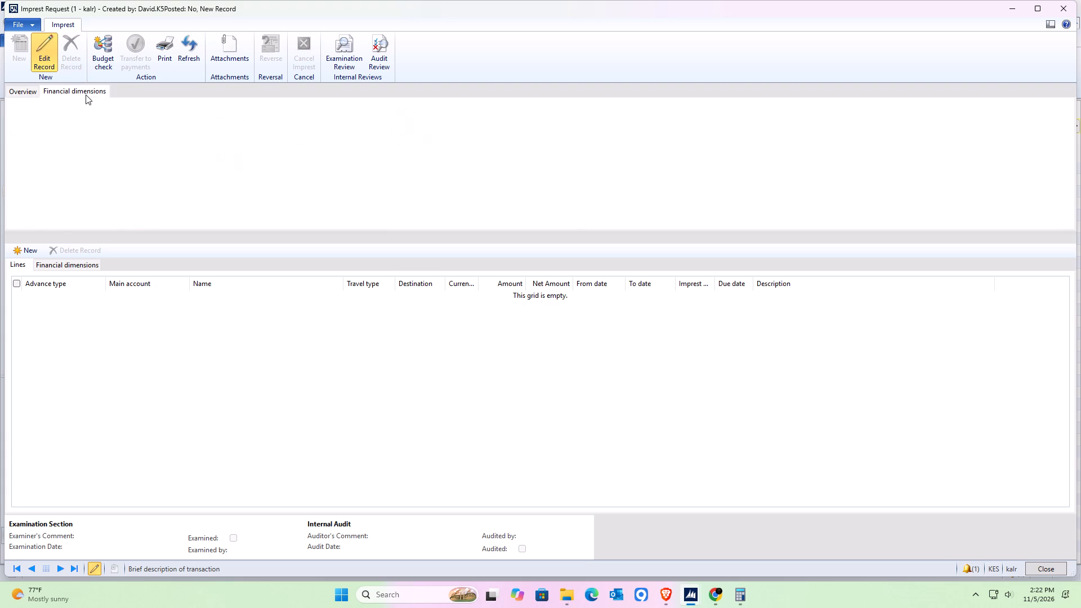
pyautogui.click(211, 136)
pyautogui.click(222, 192)
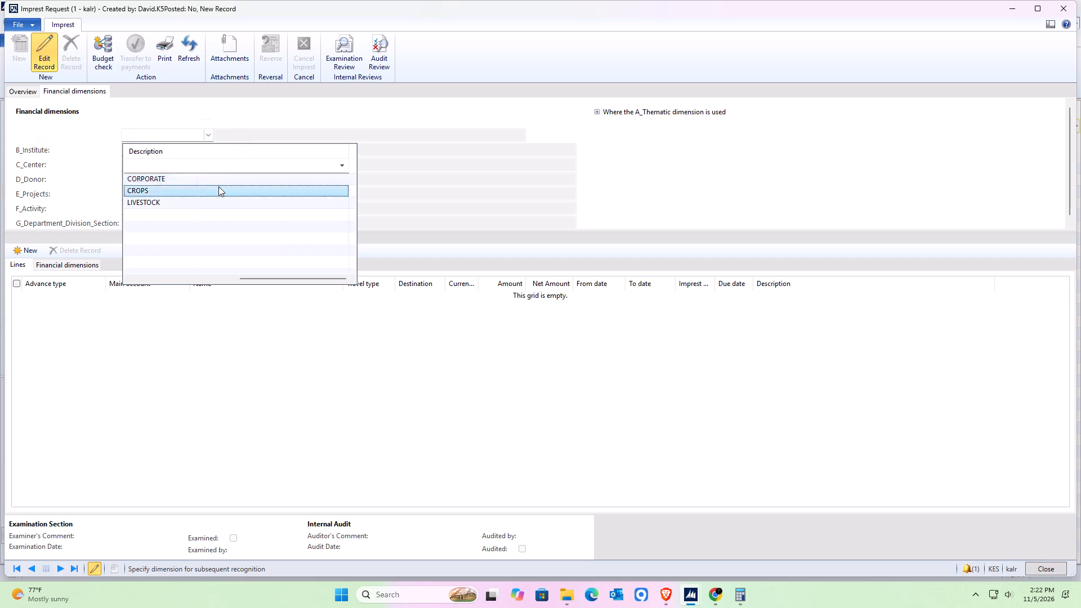
pyautogui.click(208, 150)
pyautogui.click(227, 204)
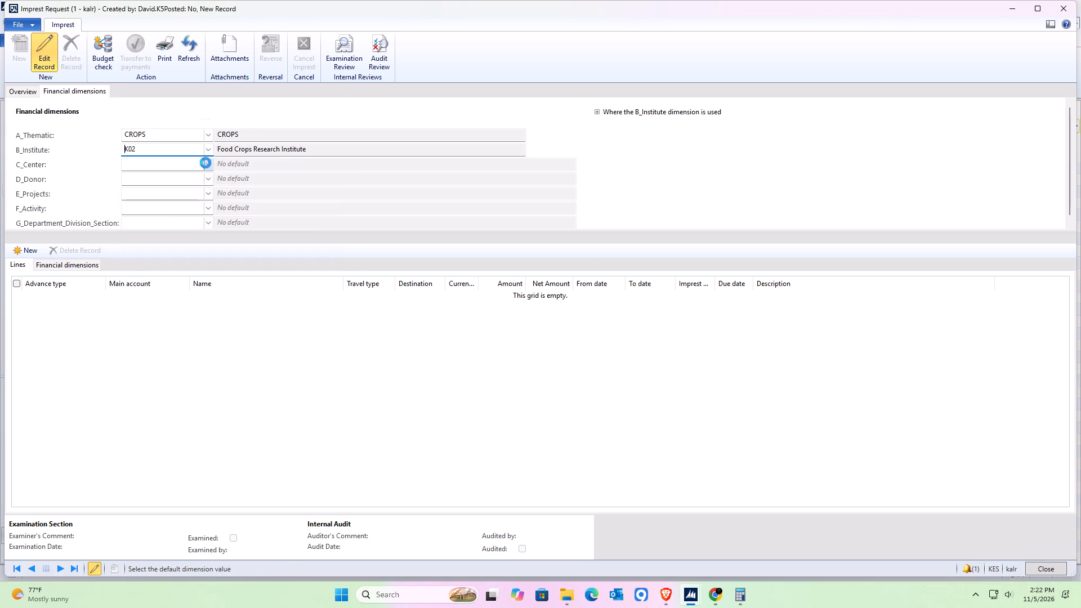
pyautogui.click(206, 163)
pyautogui.scroll(-1, 202, 282)
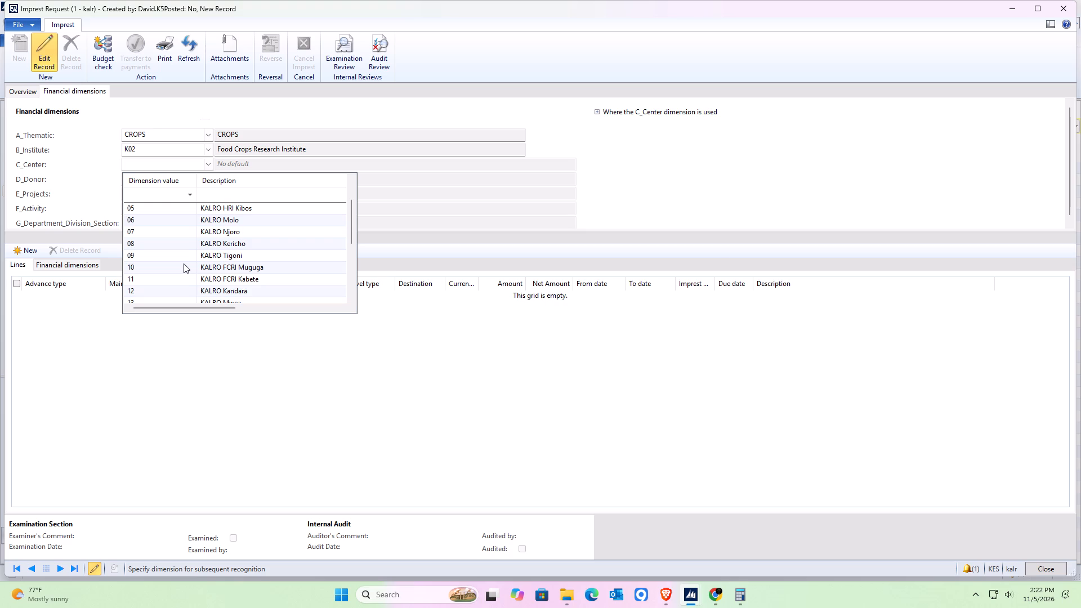
pyautogui.click(187, 263)
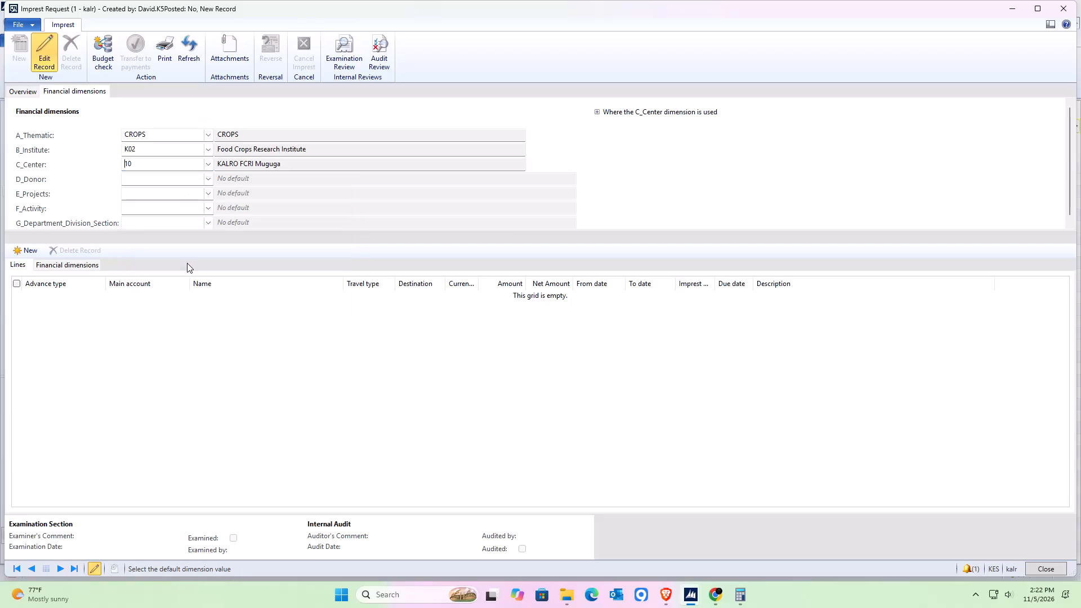
pyautogui.click(209, 180)
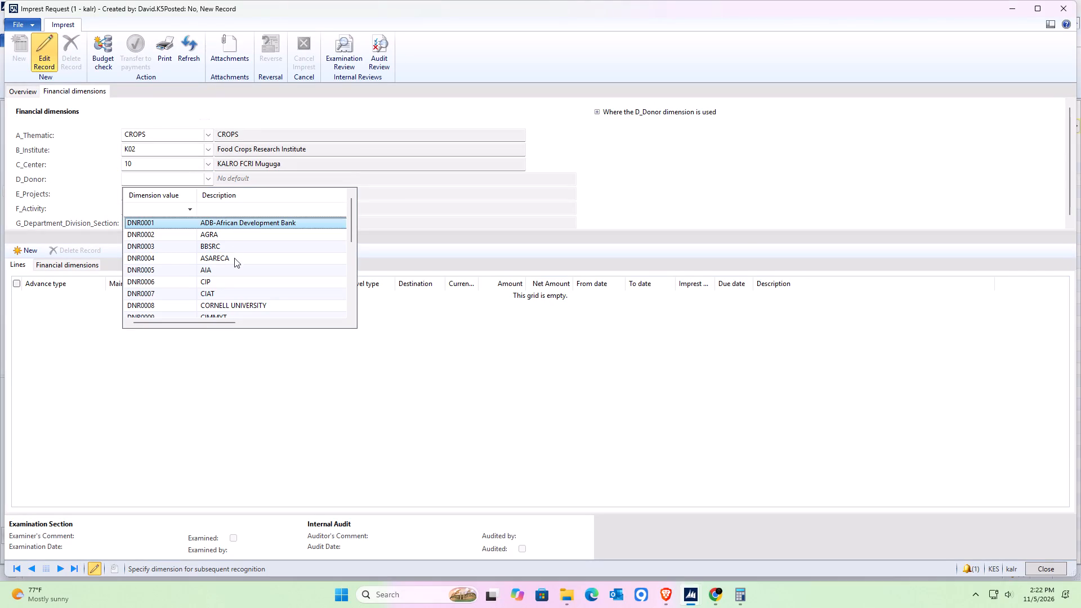
pyautogui.click(228, 275)
# Set E_Projects to PRJ0062 HOSPITALITY, F_Activity to ACT0001 Management and Administration, and G_Department_Division_Section to F0000002 Food Crops Research Systems.
pyautogui.click(208, 194)
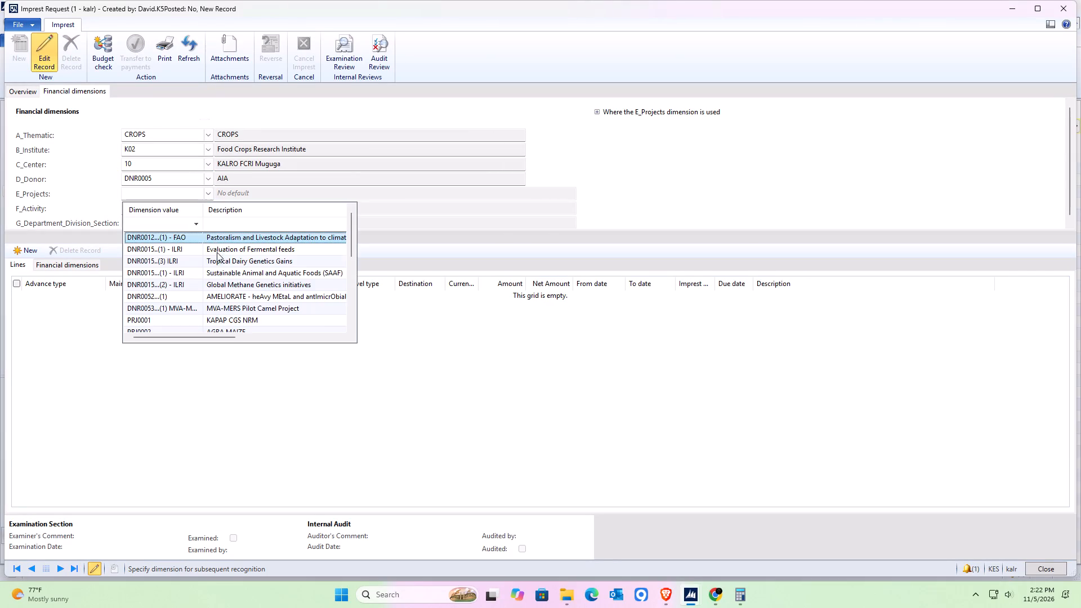
pyautogui.scroll(-17, 226, 270)
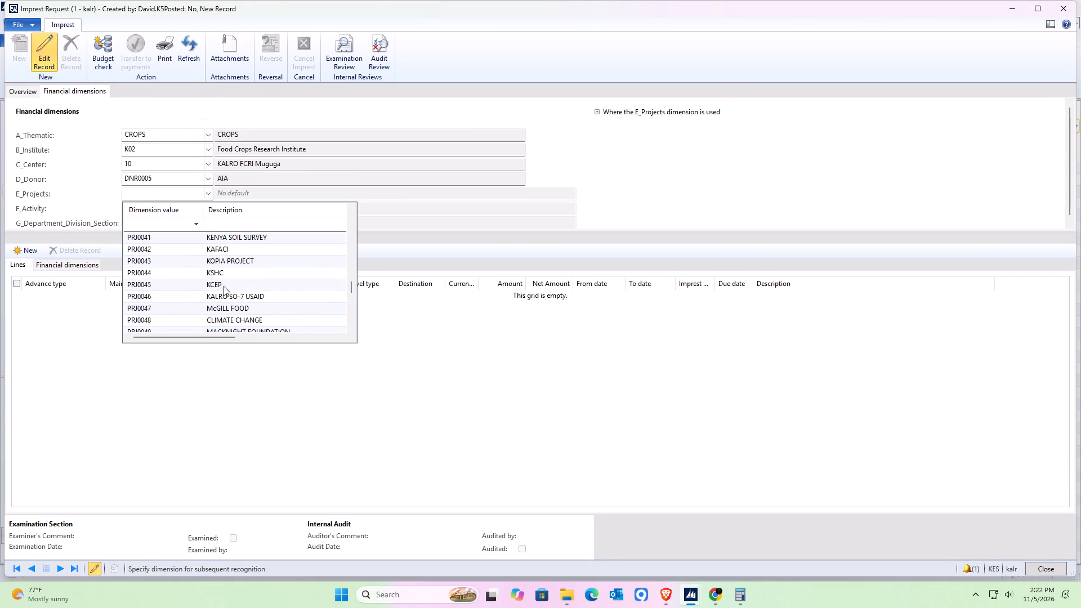
pyautogui.scroll(-4, 224, 286)
pyautogui.click(181, 304)
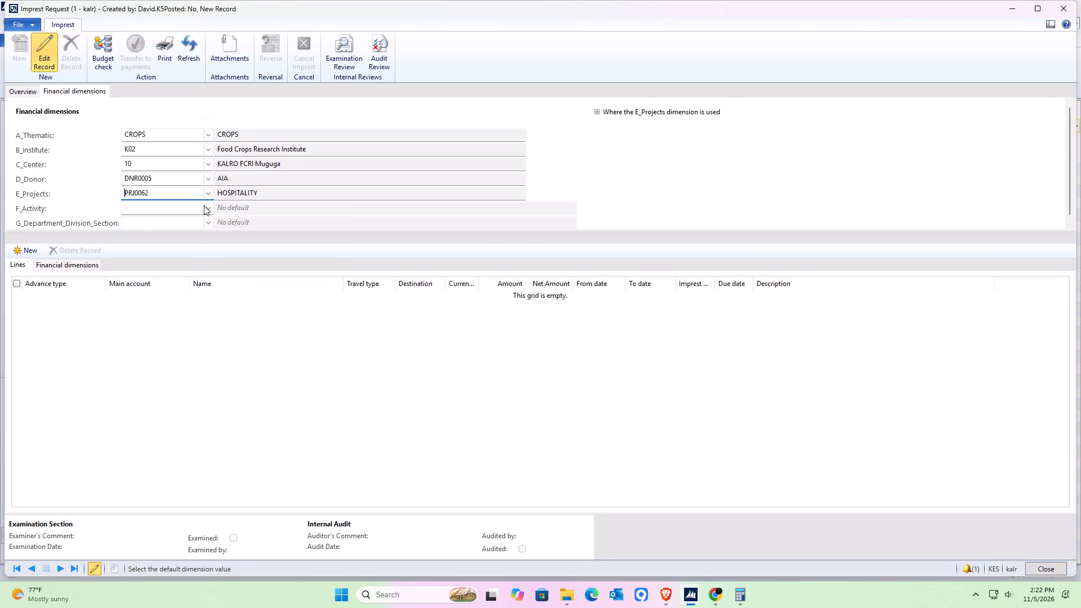
pyautogui.click(204, 205)
pyautogui.click(233, 254)
pyautogui.click(209, 223)
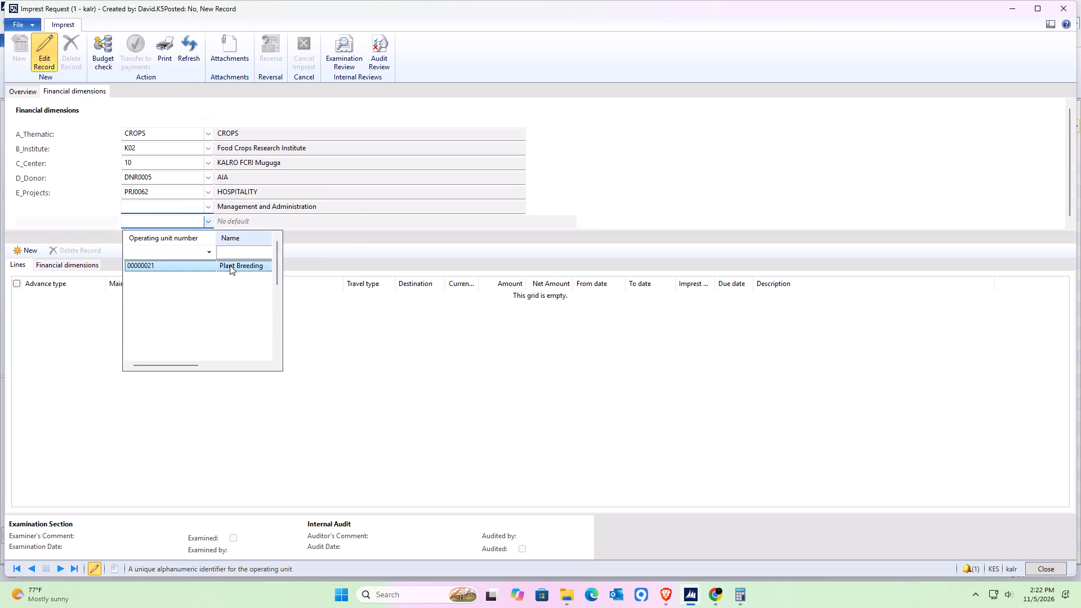
pyautogui.press('f')
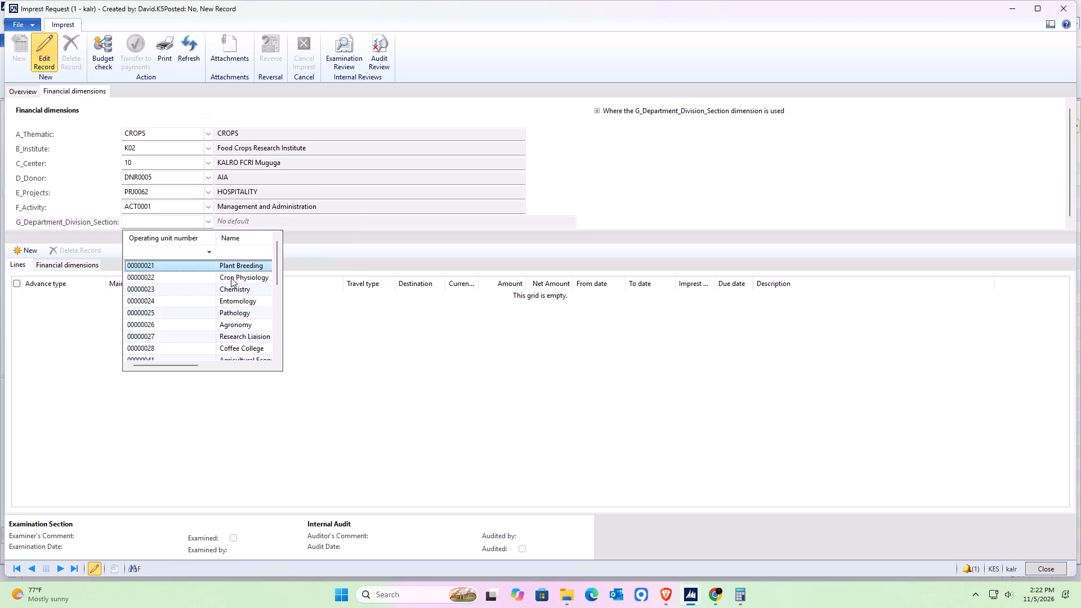
pyautogui.click(242, 278)
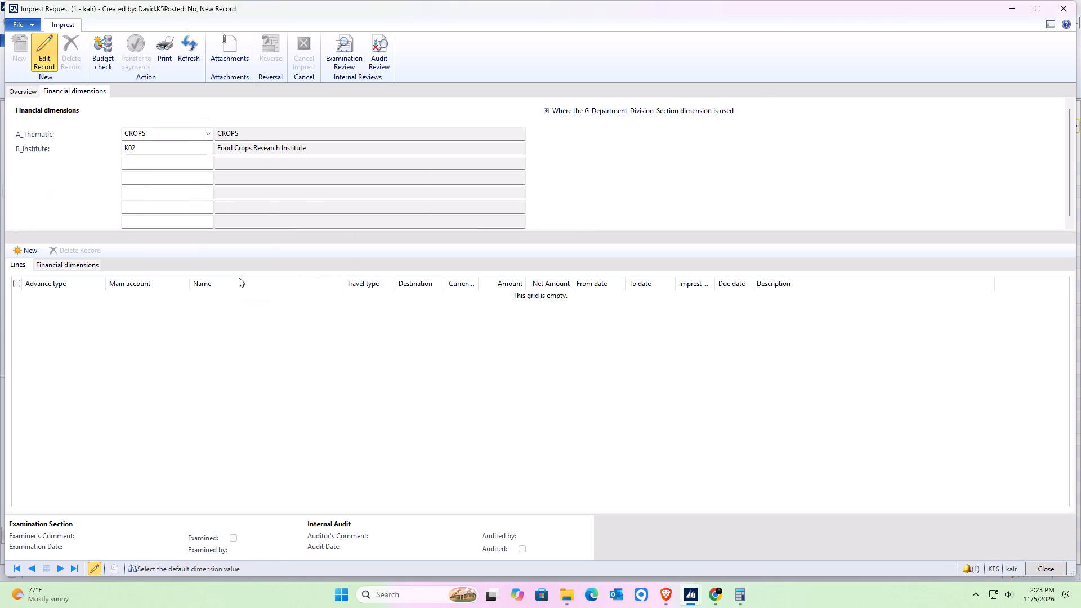
# Add a request line with advance type imp,Cafeteria (Cafeteria Expenses), currency KES and amount 21,820.00.
pyautogui.click(28, 252)
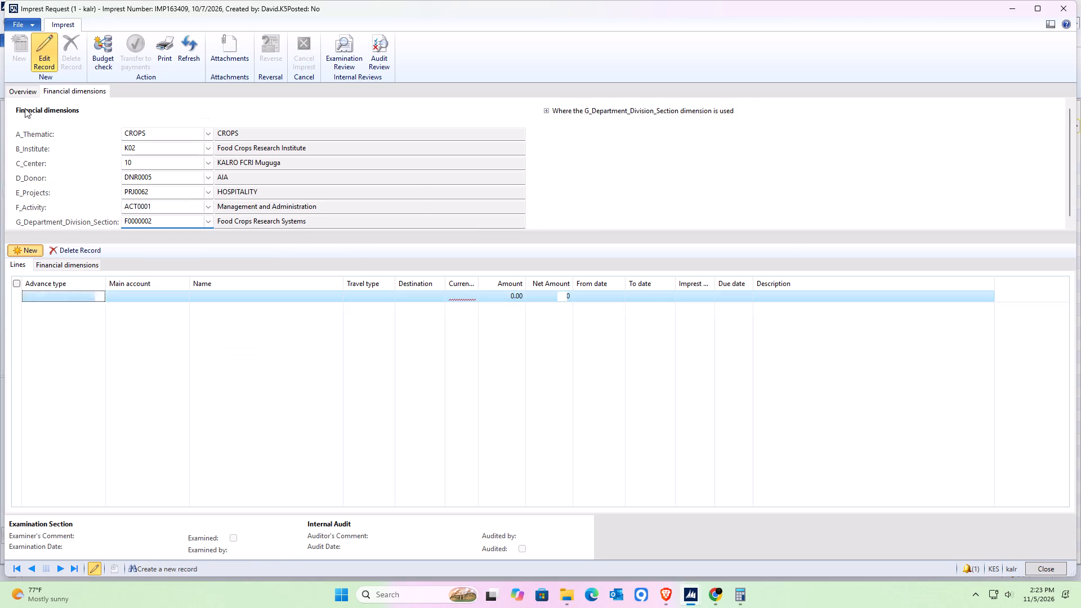
pyautogui.click(29, 96)
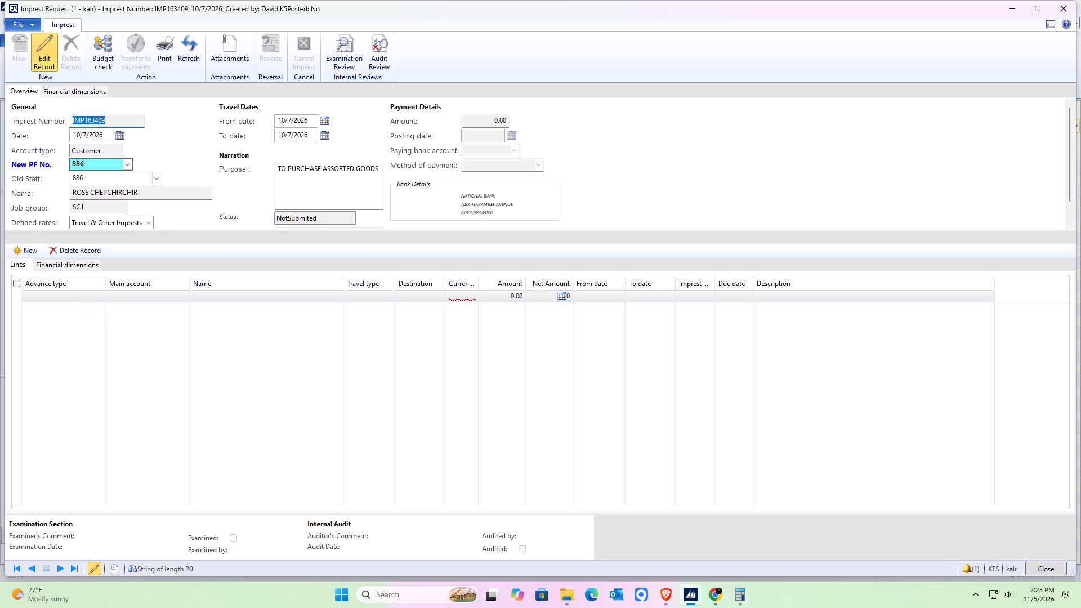
pyautogui.click(83, 297)
pyautogui.click(102, 296)
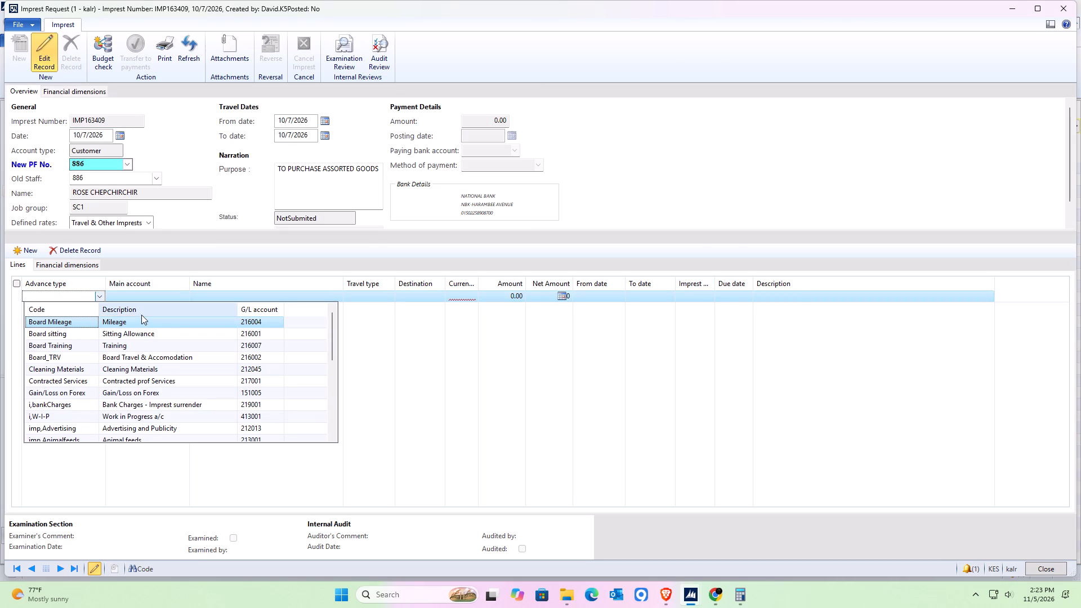
pyautogui.click(141, 315)
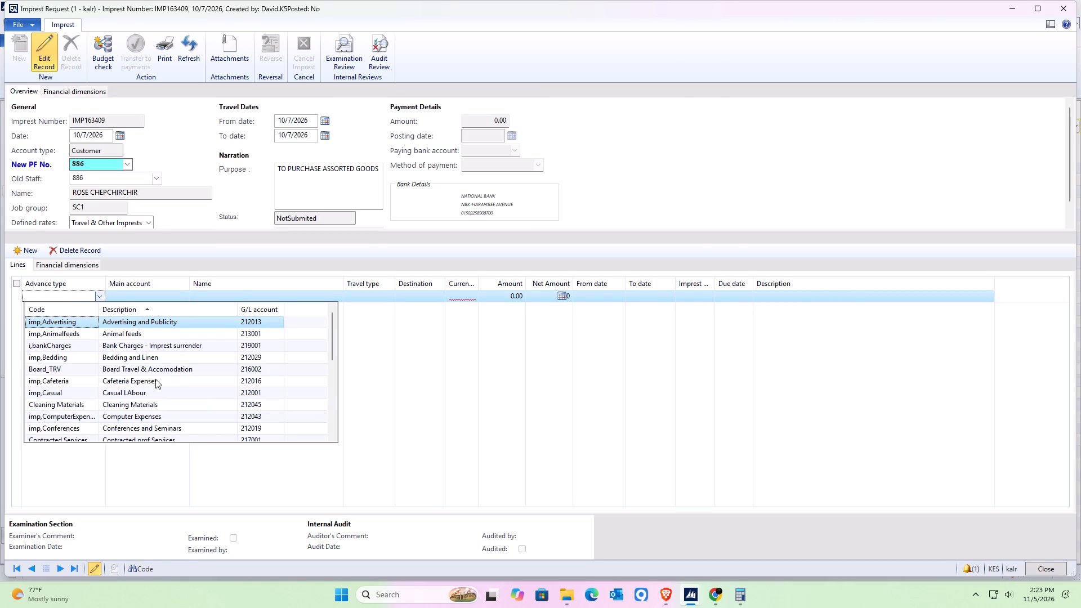
pyautogui.click(155, 379)
pyautogui.click(470, 298)
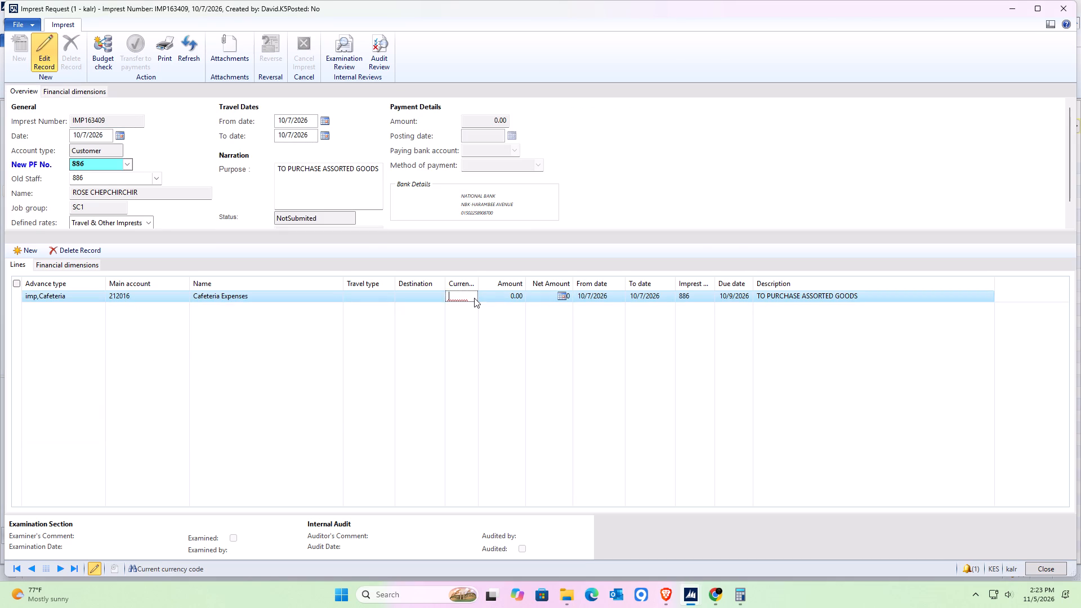
pyautogui.click(473, 298)
pyautogui.click(471, 341)
pyautogui.click(505, 296)
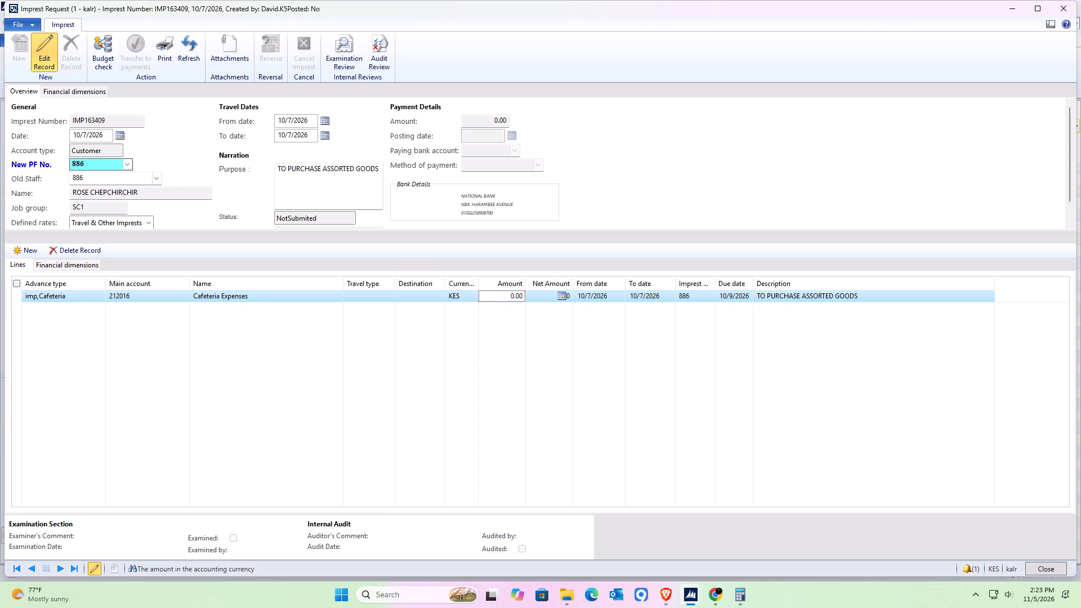
pyautogui.write('218')
pyautogui.press('2')
# Run the budget check on the assorted goods imprest request.
pyautogui.click(101, 57)
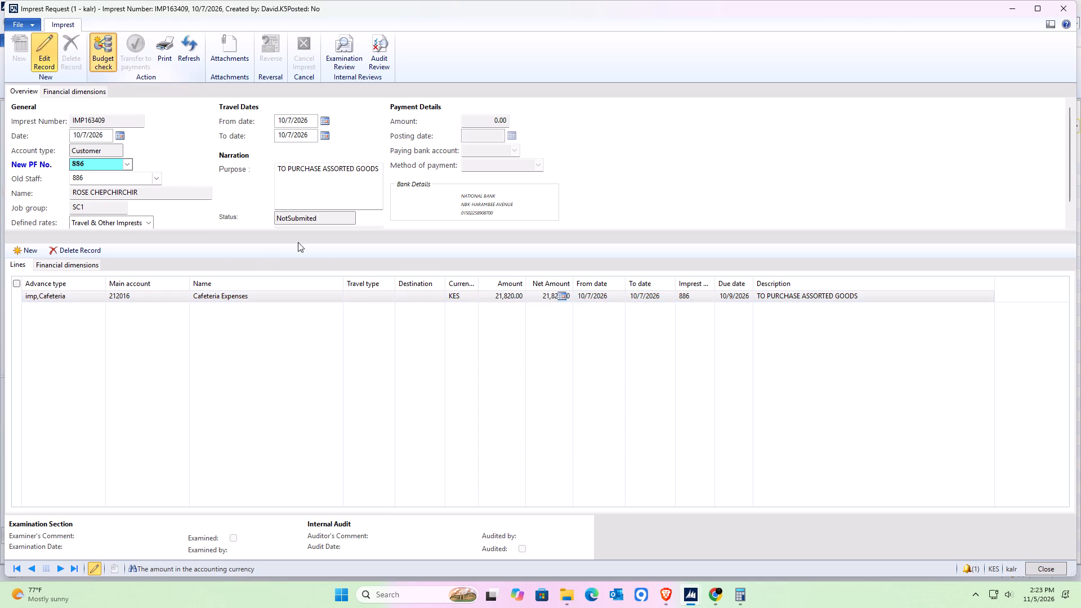
pyautogui.click(528, 337)
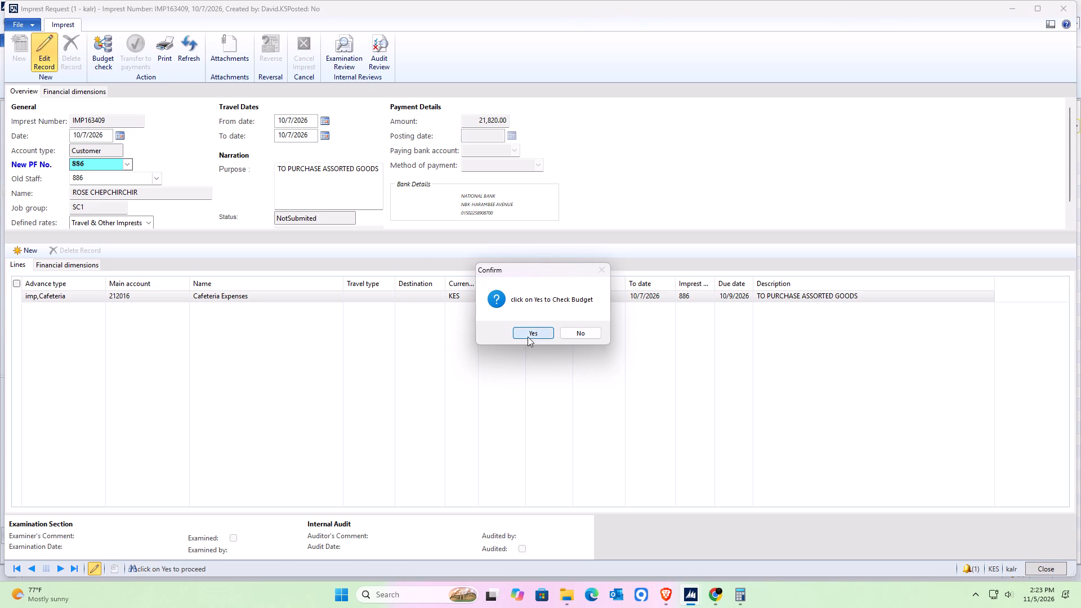
pyautogui.click(350, 279)
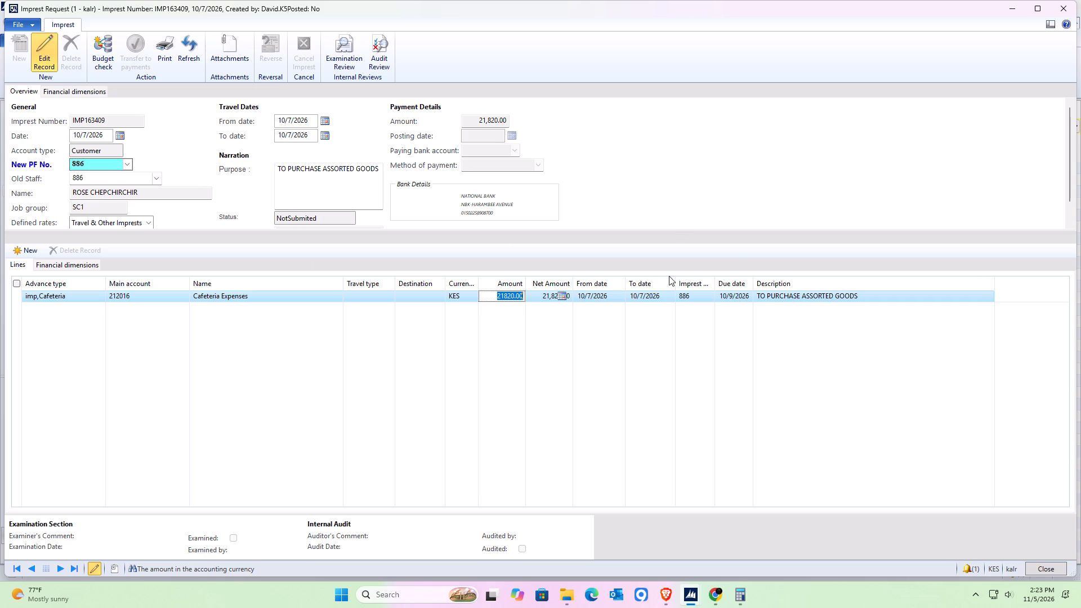
# Refresh the assorted goods imprest request, submit it to the workflow, and close it.
pyautogui.click(182, 60)
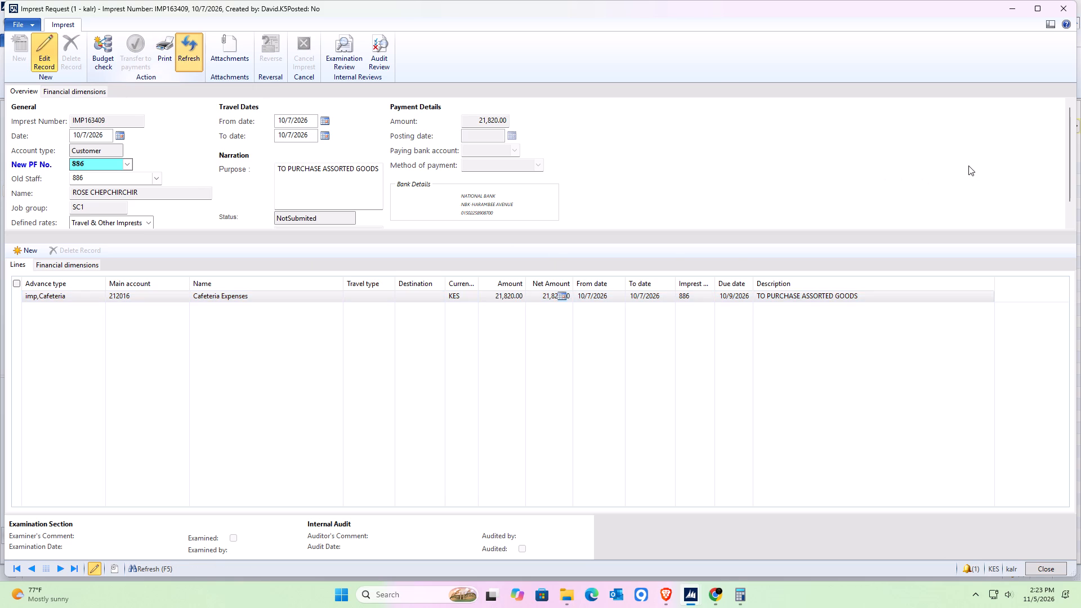
pyautogui.click(1050, 92)
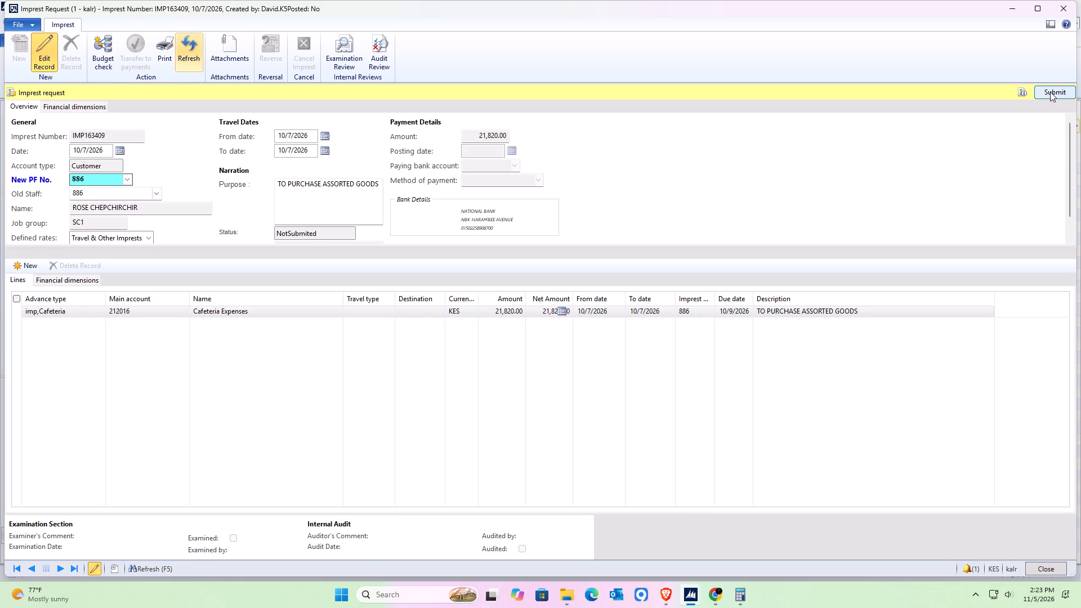
pyautogui.click(566, 327)
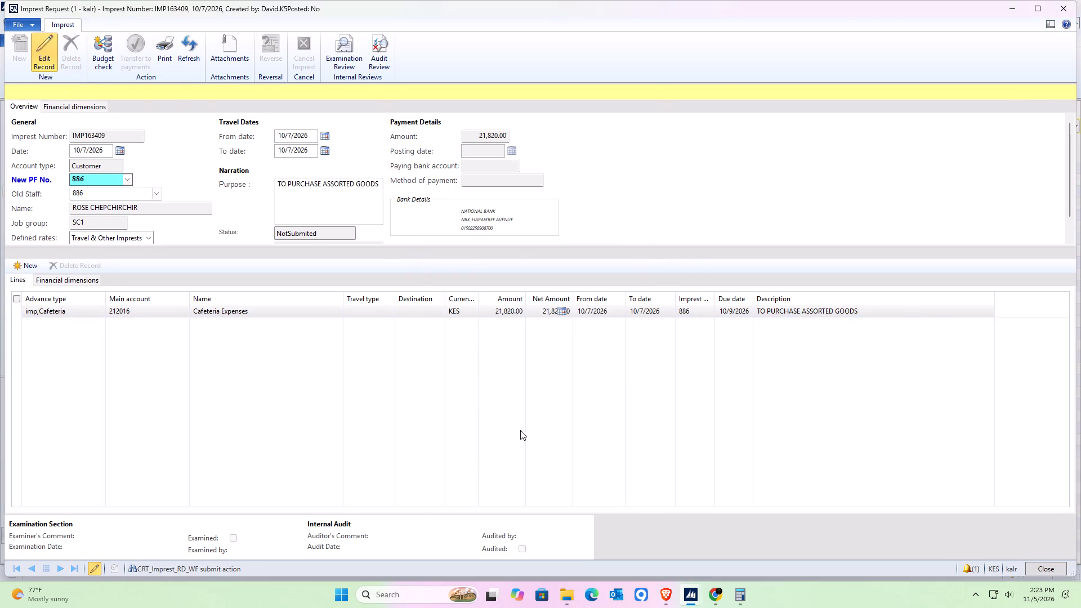
pyautogui.click(323, 276)
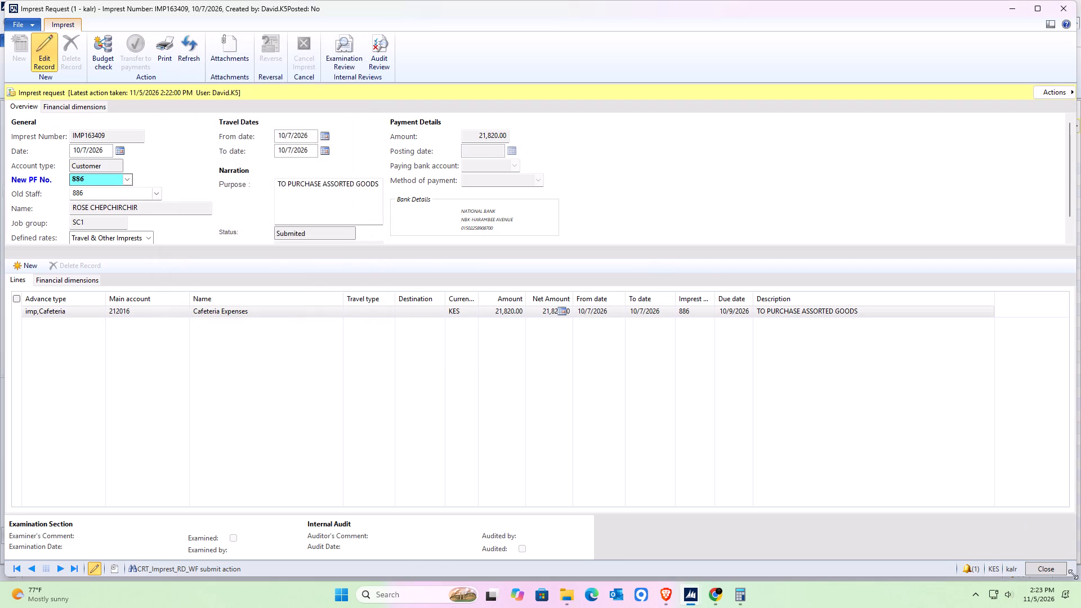
pyautogui.click(1056, 570)
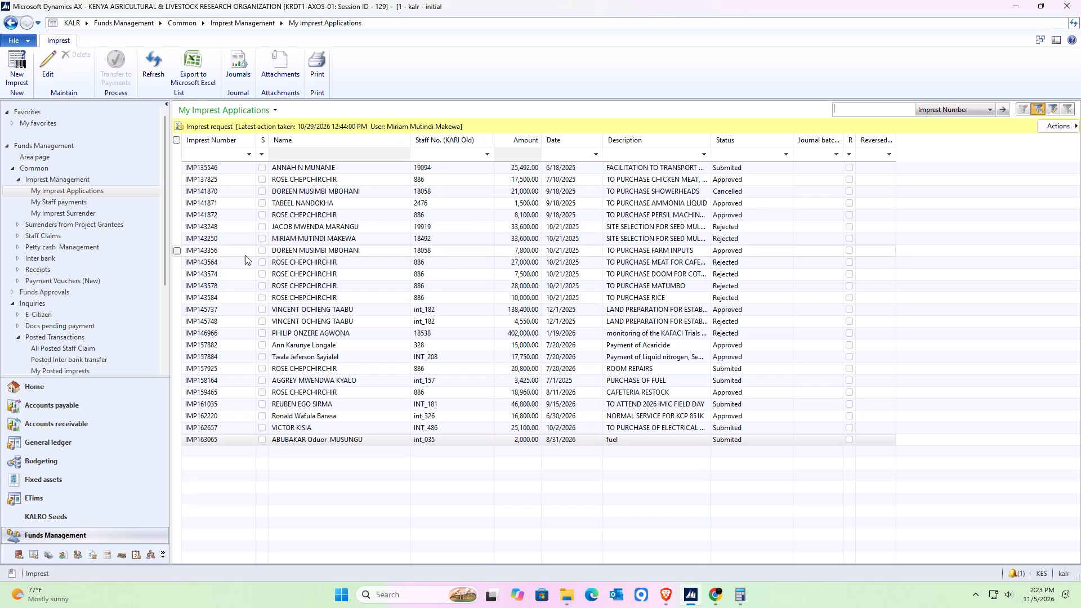
# Refresh the imprest applications list and create a new imprest request dated 10/7/2026.
pyautogui.click(158, 70)
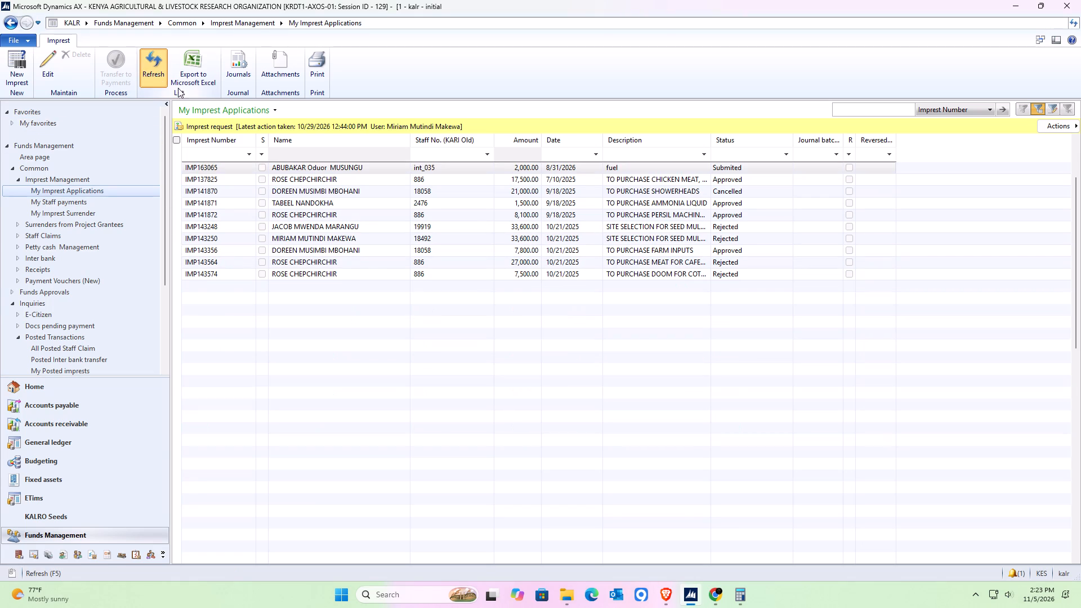
pyautogui.click(16, 68)
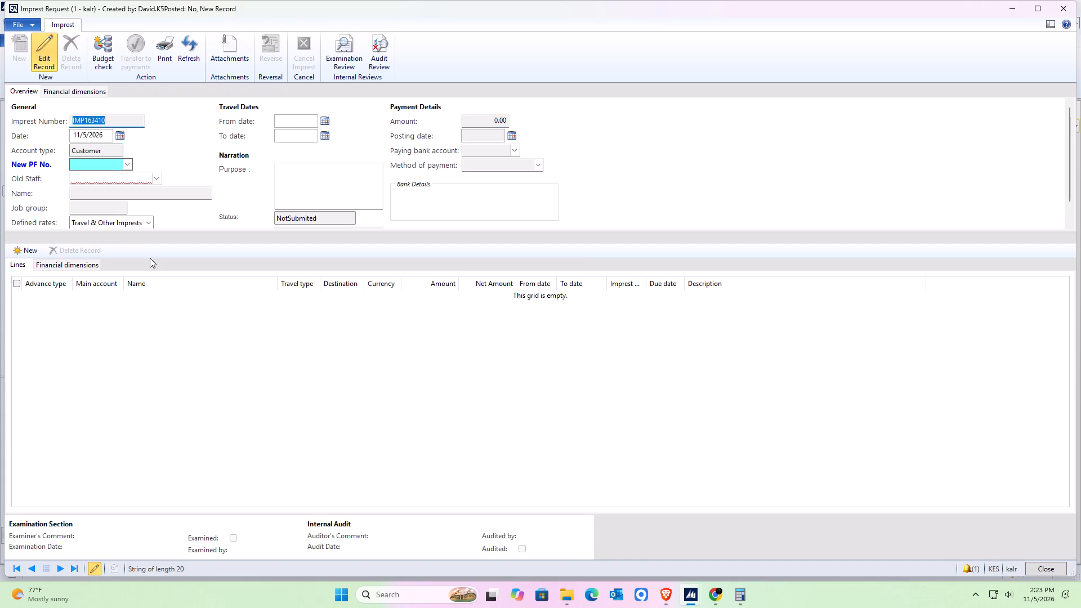
pyautogui.click(120, 142)
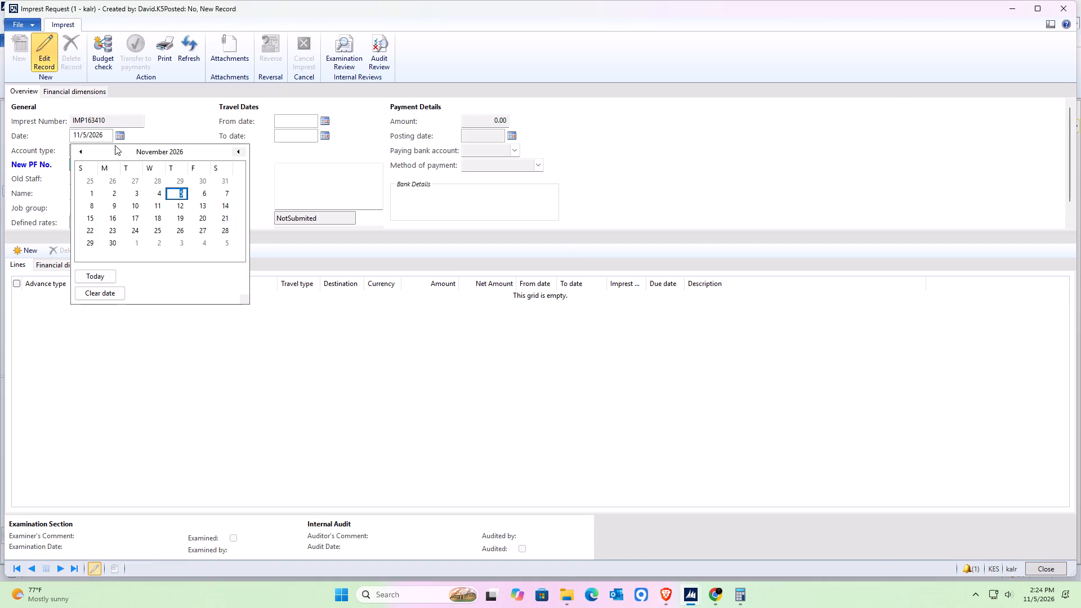
pyautogui.click(83, 154)
pyautogui.click(159, 198)
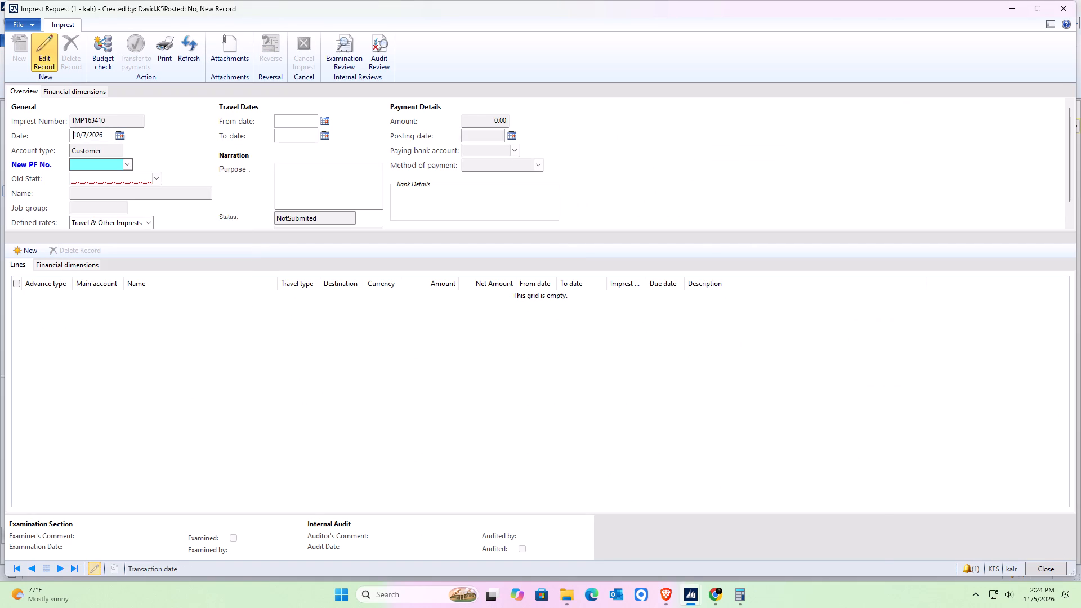
# Enter the same customer's old staff number on the new imprest request.
pyautogui.click(129, 179)
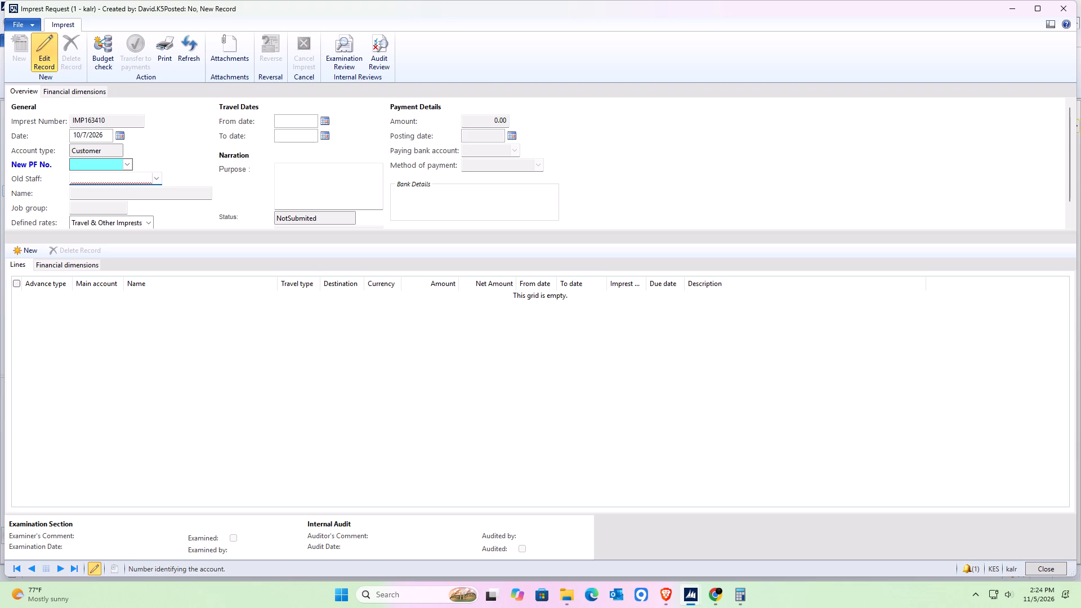
pyautogui.press('8')
# Set the travel From date and To date of the new request to 10/7/2026.
pyautogui.click(323, 121)
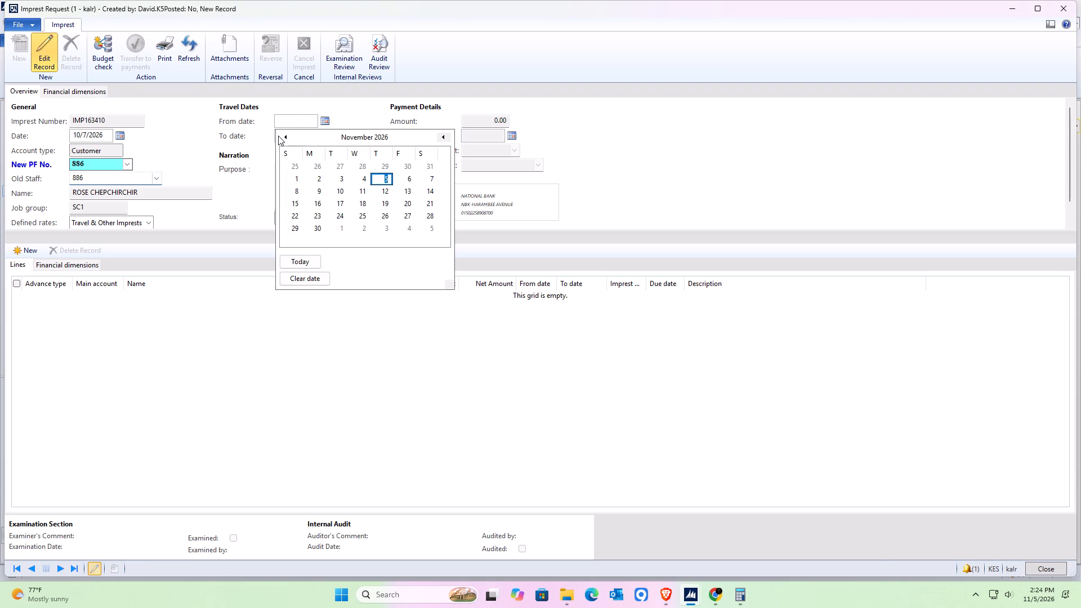
pyautogui.click(285, 138)
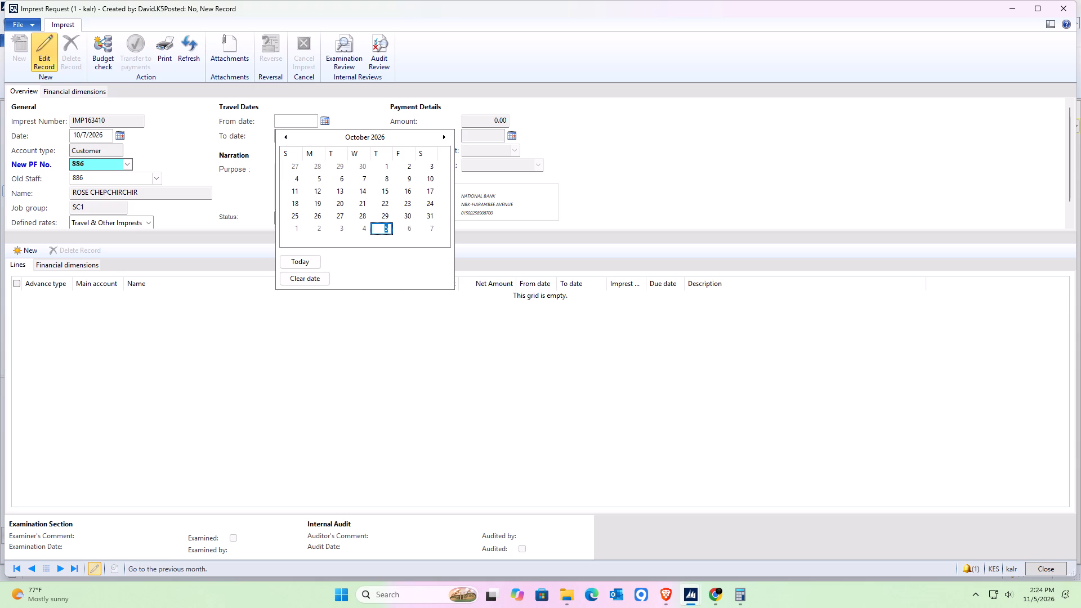
pyautogui.click(358, 180)
pyautogui.click(327, 136)
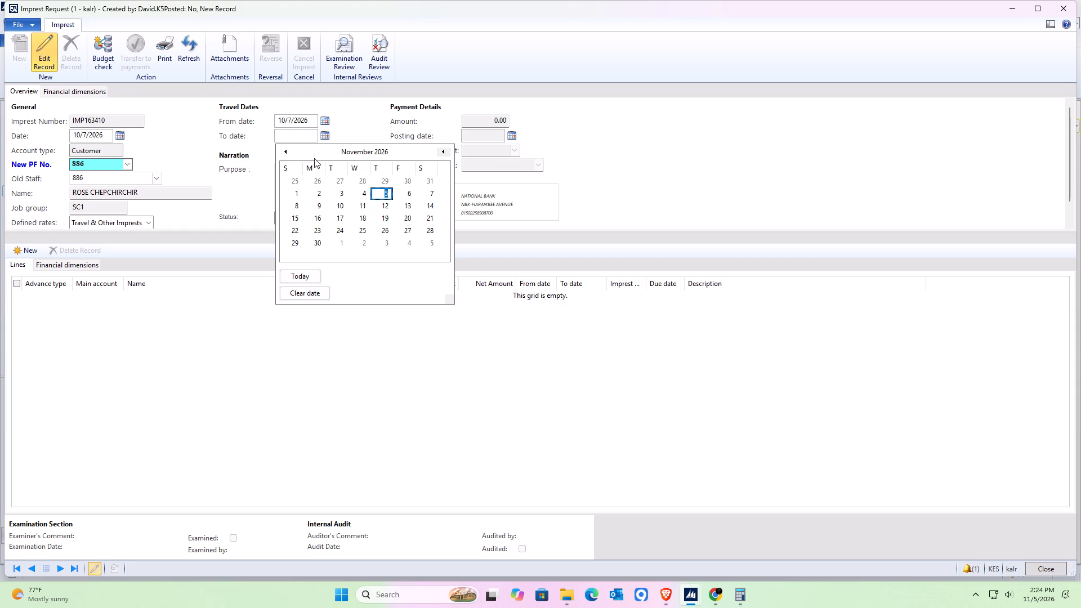
pyautogui.click(287, 150)
pyautogui.click(369, 194)
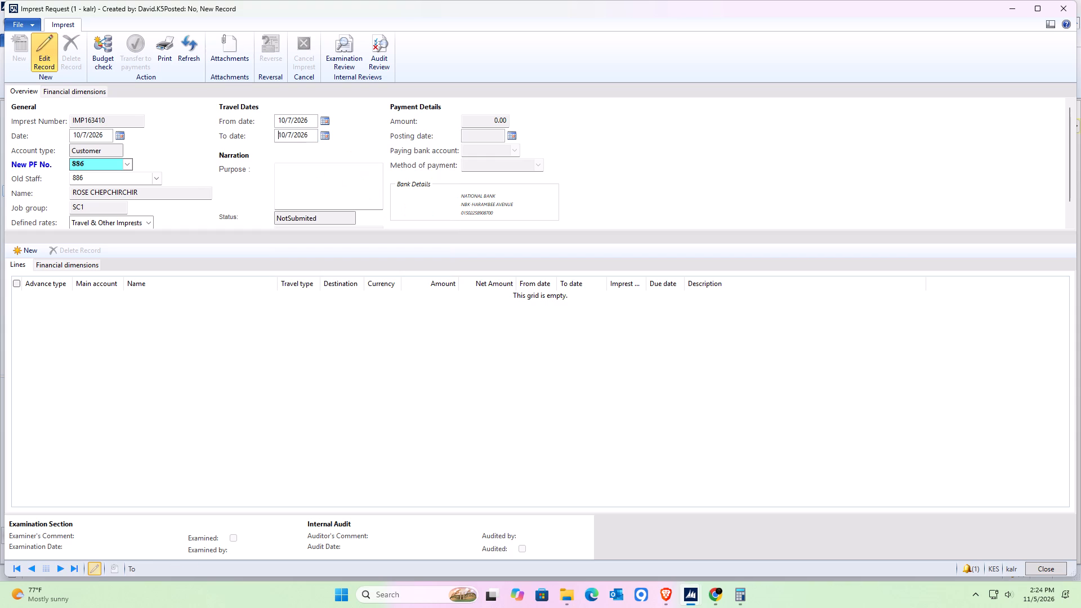
# Enter the request's purpose as GAS REFILL.
pyautogui.click(330, 176)
pyautogui.write('GA')
pyautogui.write('S REF')
pyautogui.write('ILL')
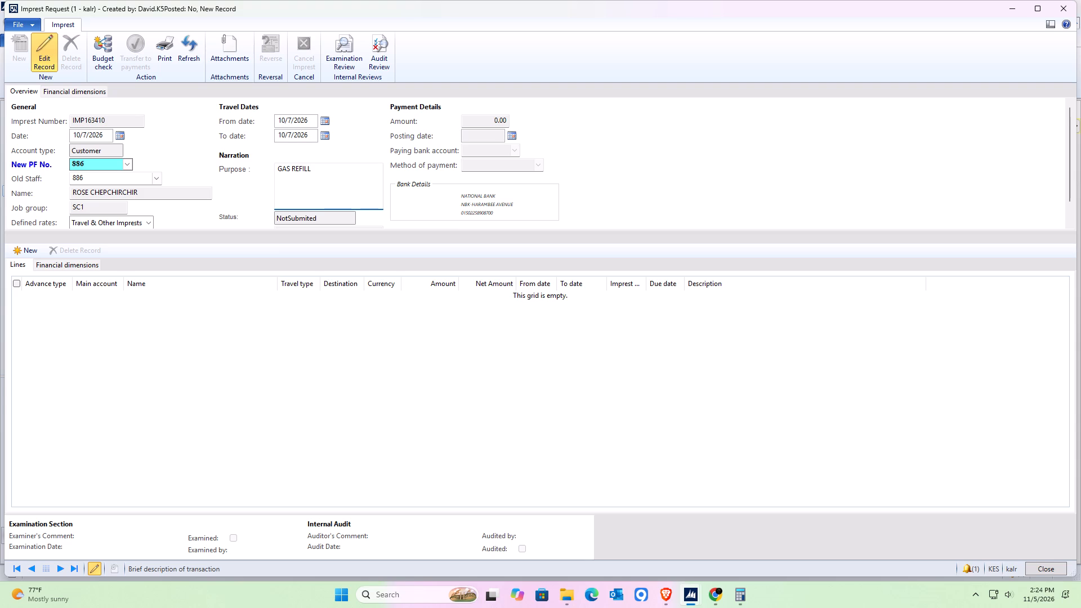
# Set the request's financial dimensions A_Thematic to CROPS, B_Institute to K02, D_Donor to DNR0005 and C_Center to 10 (KALRO FCRI Muguga).
pyautogui.click(72, 89)
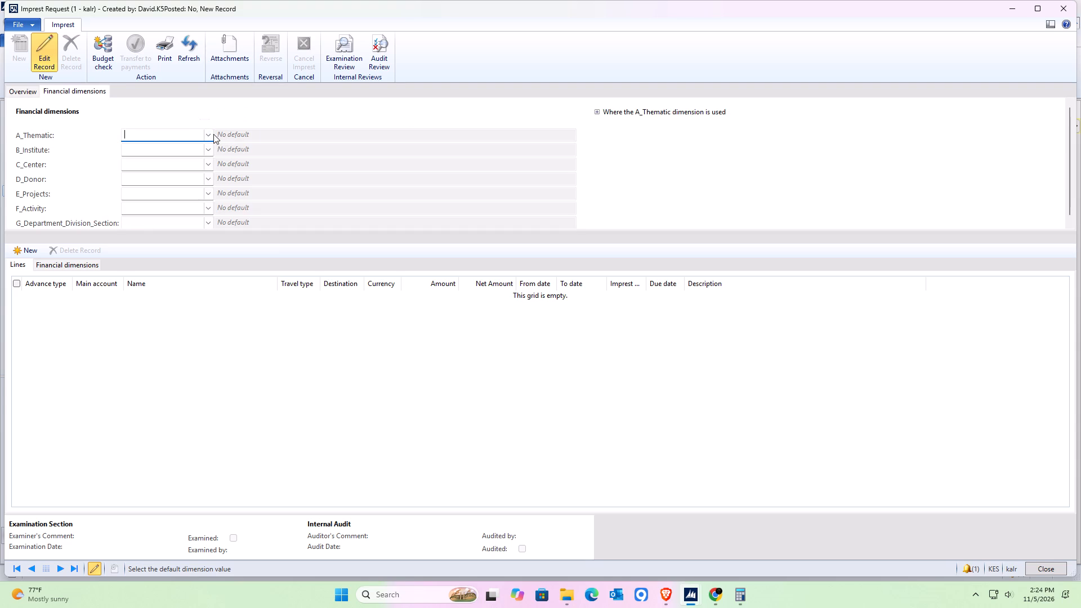
pyautogui.click(213, 134)
pyautogui.click(208, 134)
pyautogui.click(223, 194)
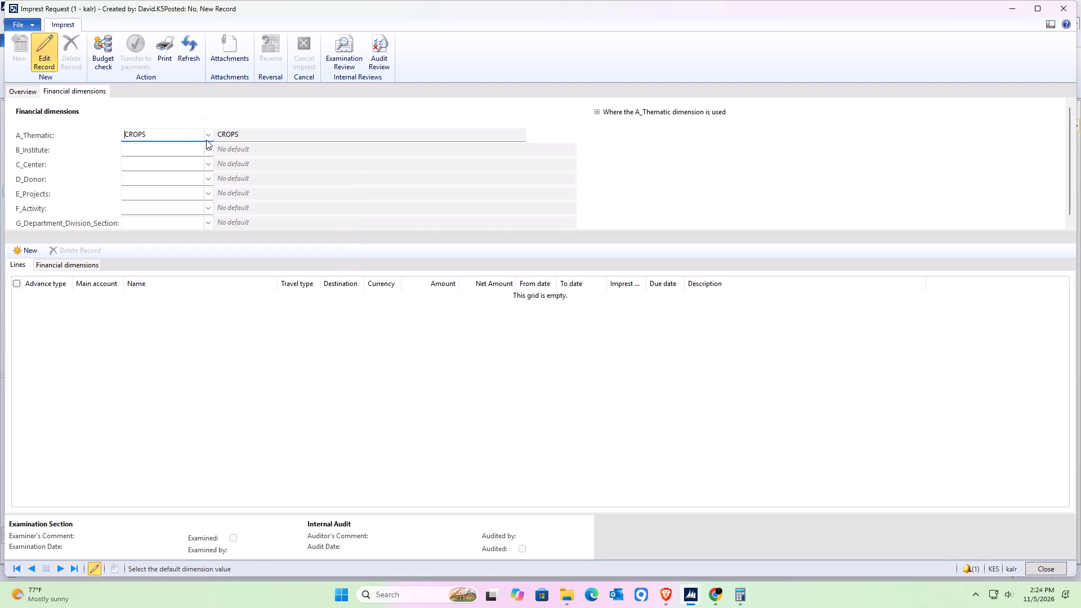
pyautogui.click(205, 153)
pyautogui.click(226, 203)
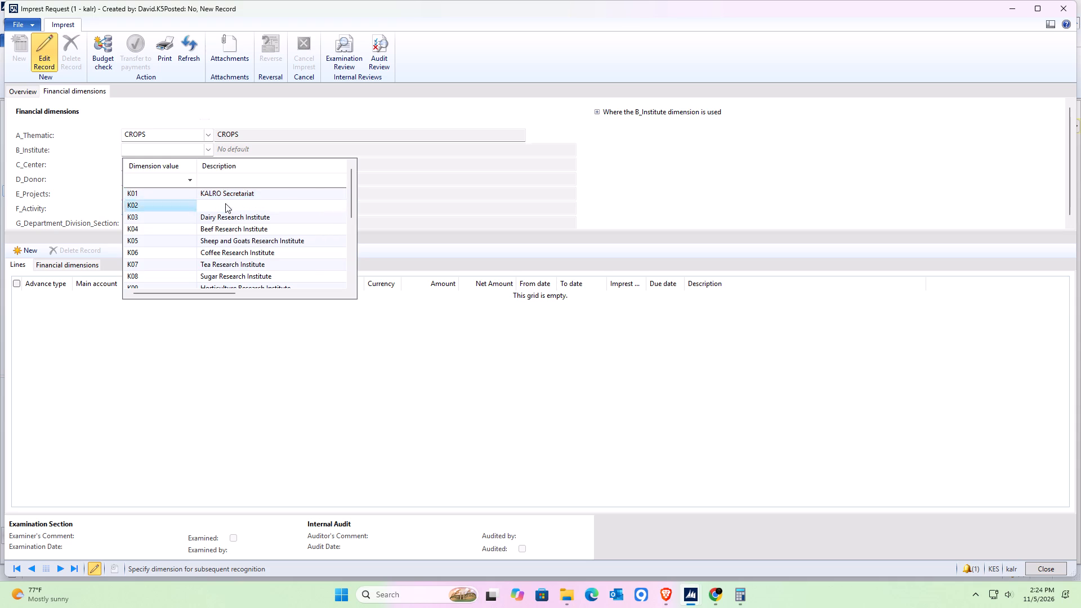
pyautogui.click(209, 174)
pyautogui.click(209, 270)
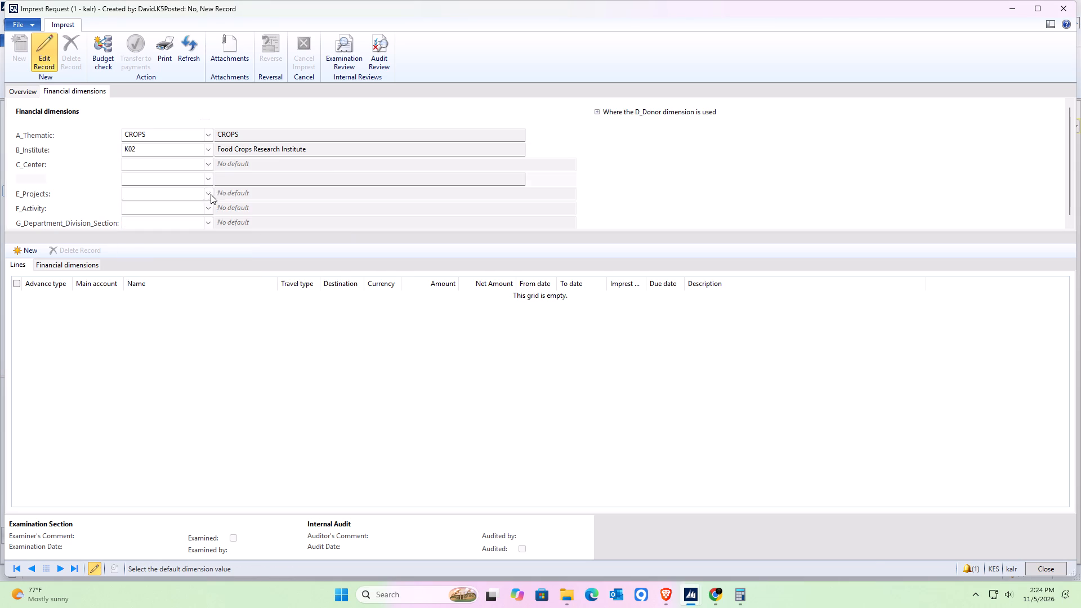
pyautogui.click(210, 163)
pyautogui.scroll(-1, 194, 271)
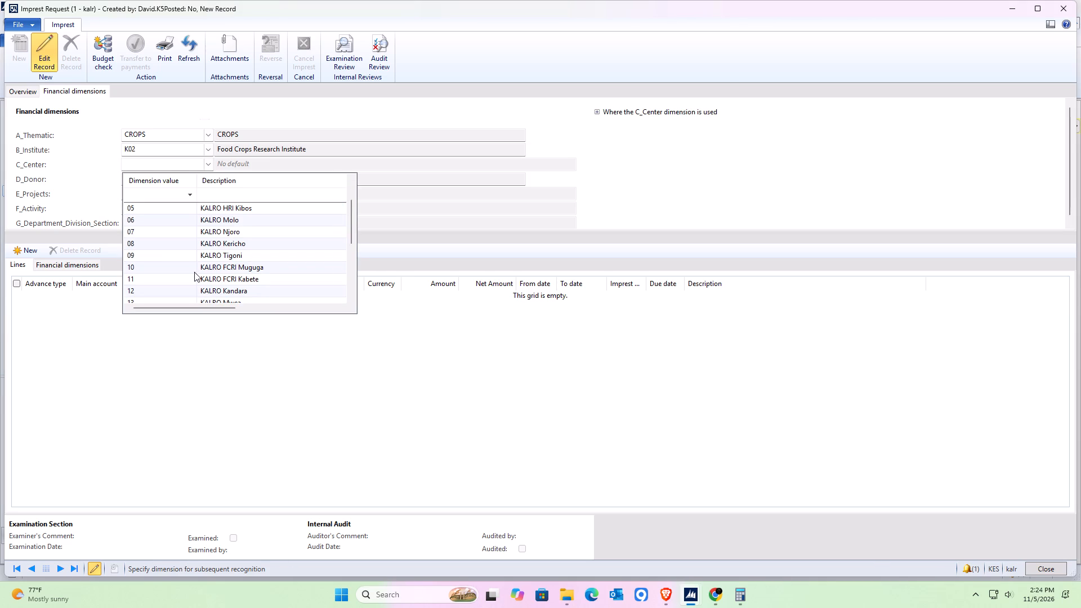
pyautogui.click(157, 266)
# Set E_Projects to PRJ0062 (HOSPITALITY), F_Activity to ACT0001 and G_Department_Division_Section to F0000002 for the request.
pyautogui.click(206, 191)
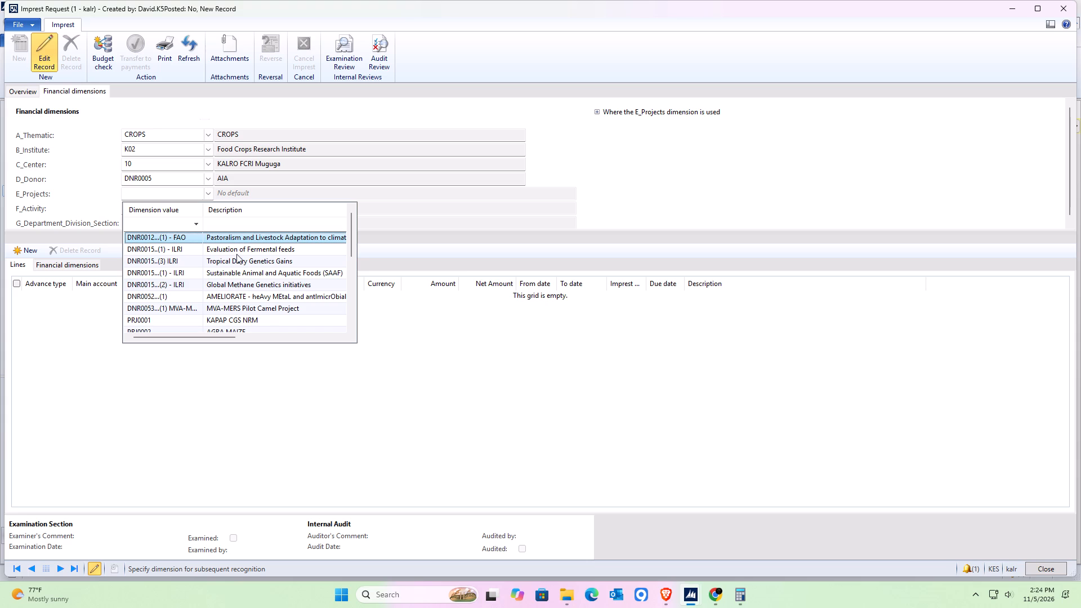
pyautogui.scroll(-18, 242, 255)
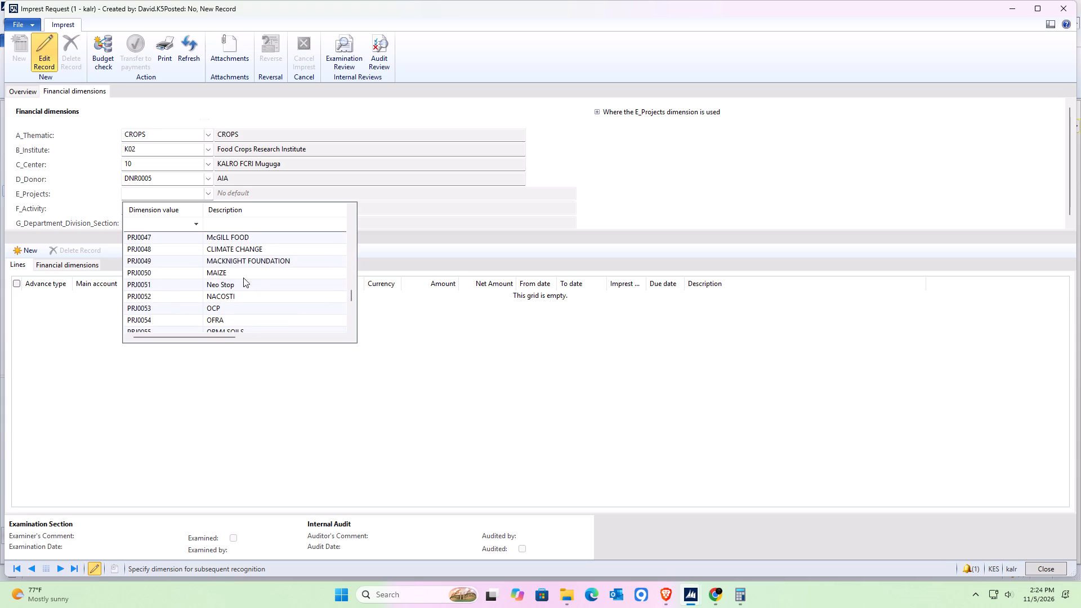
pyautogui.scroll(-4, 233, 294)
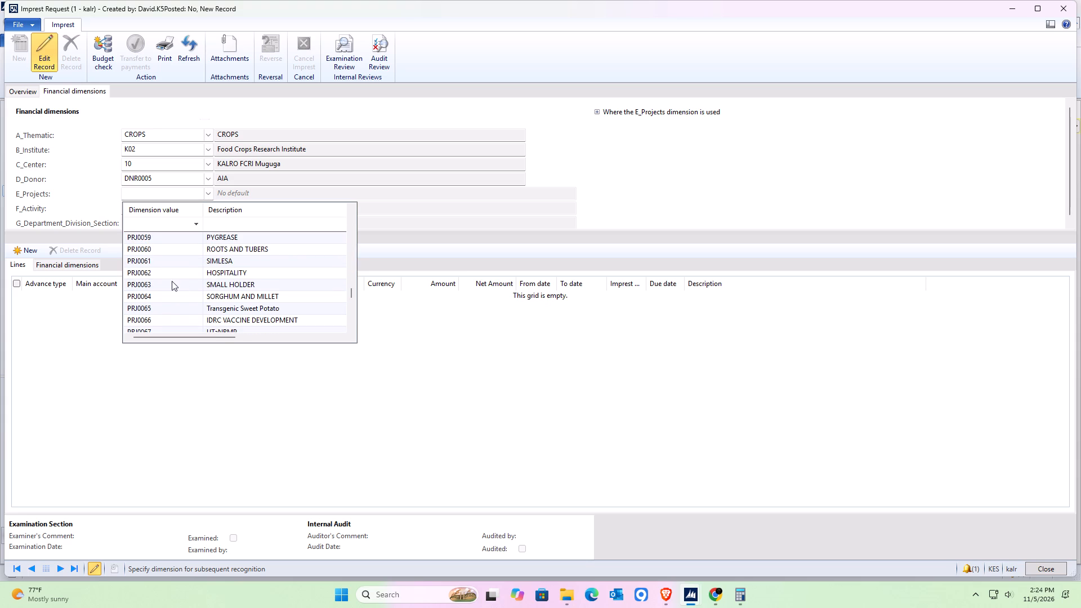
pyautogui.click(168, 275)
pyautogui.click(208, 212)
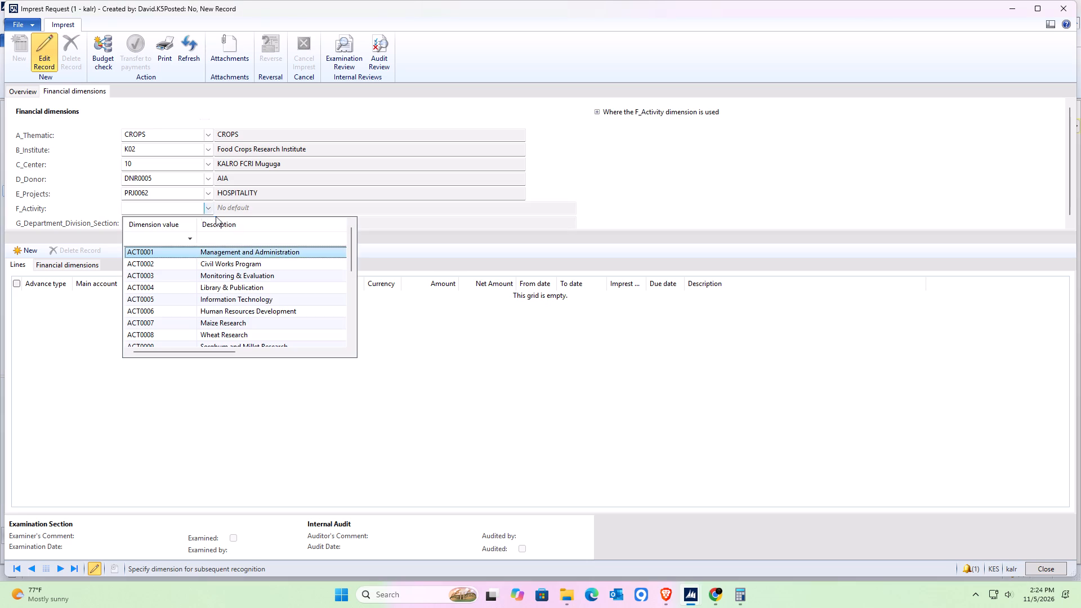
pyautogui.click(230, 252)
pyautogui.click(208, 220)
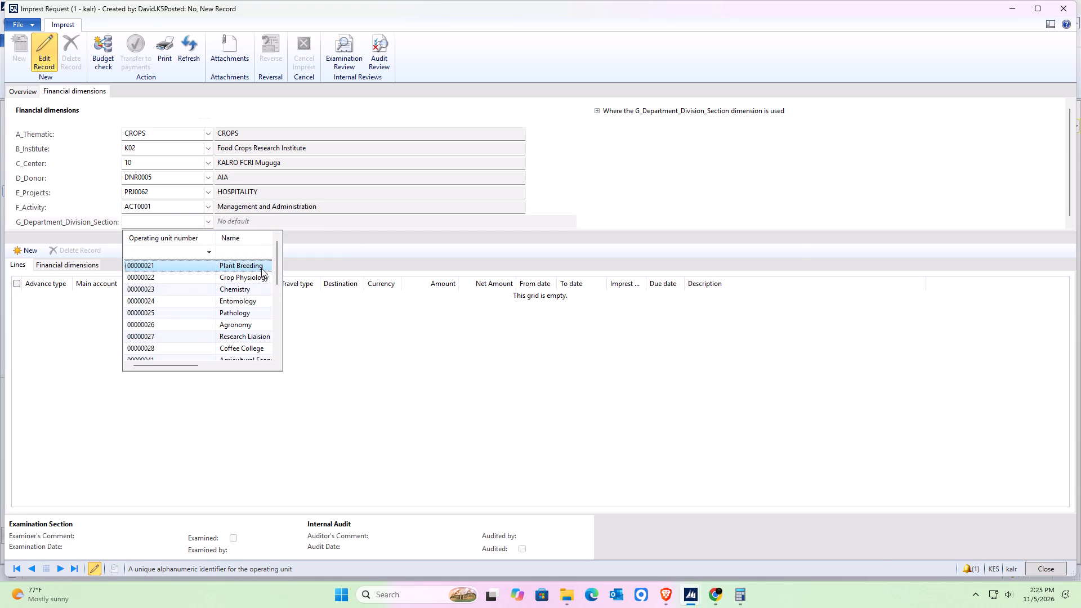
pyautogui.press('f')
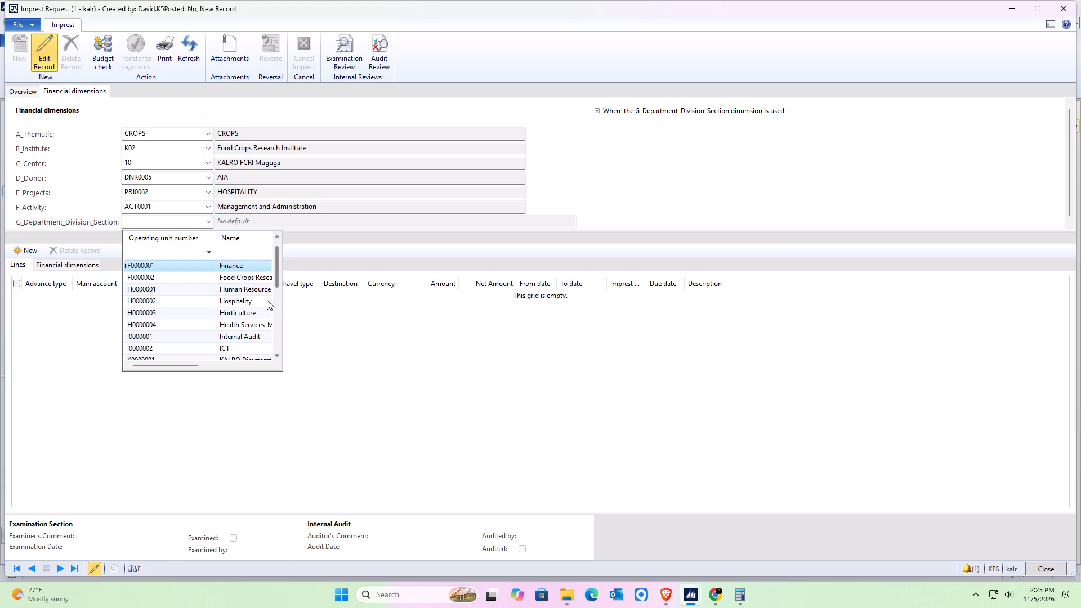
pyautogui.click(238, 276)
# Return to the request's overview and add a new line to it.
pyautogui.click(26, 89)
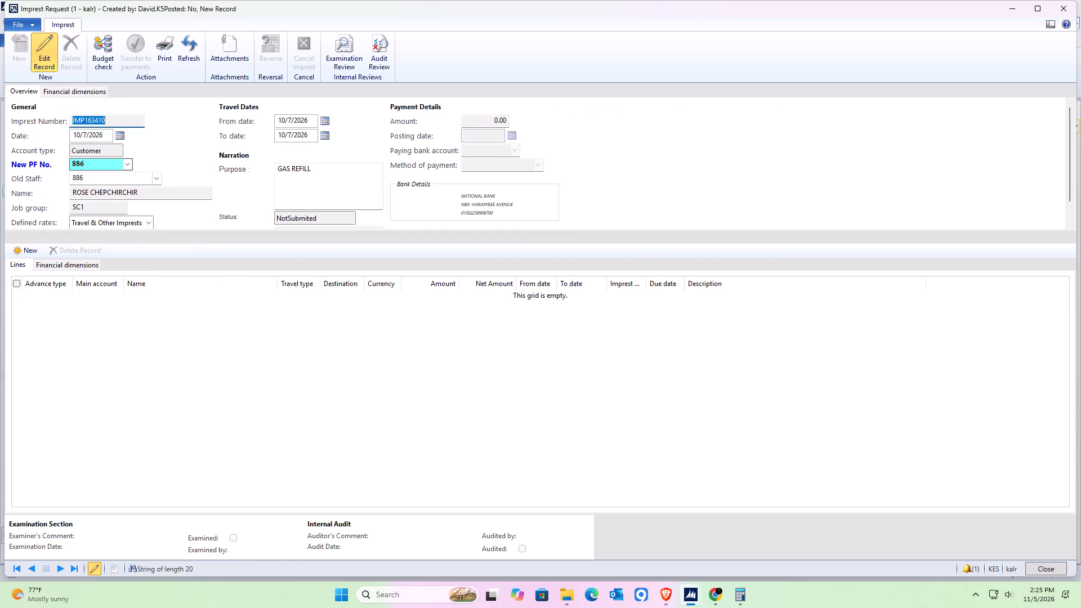
pyautogui.click(25, 254)
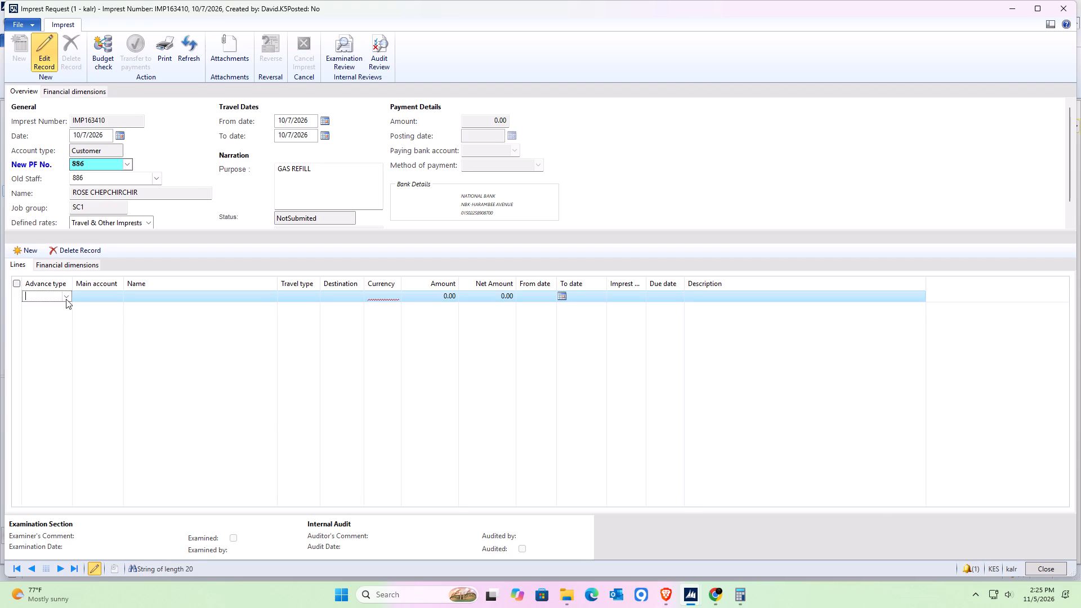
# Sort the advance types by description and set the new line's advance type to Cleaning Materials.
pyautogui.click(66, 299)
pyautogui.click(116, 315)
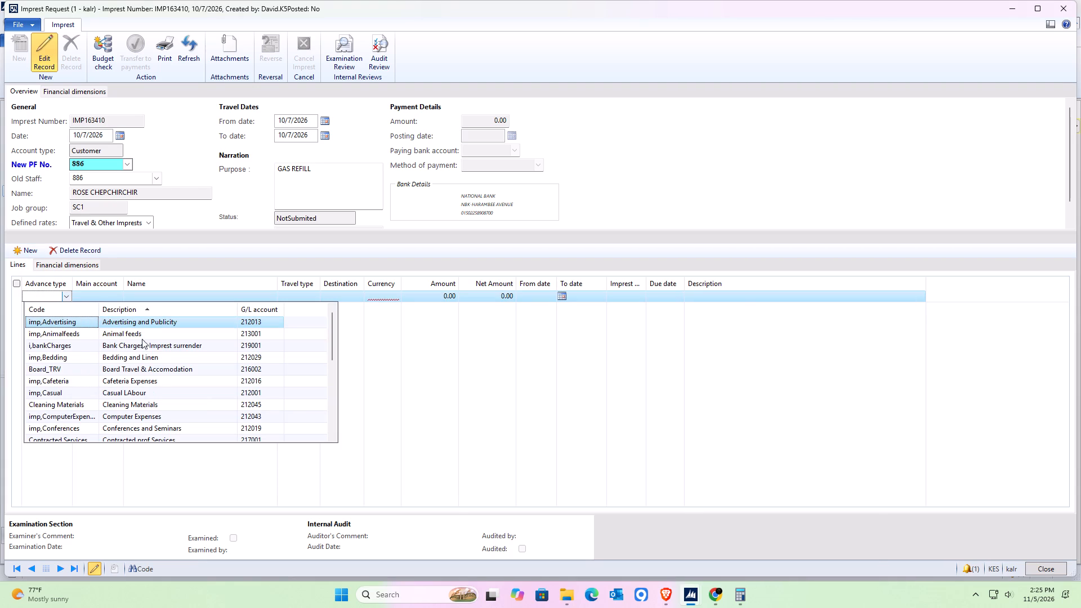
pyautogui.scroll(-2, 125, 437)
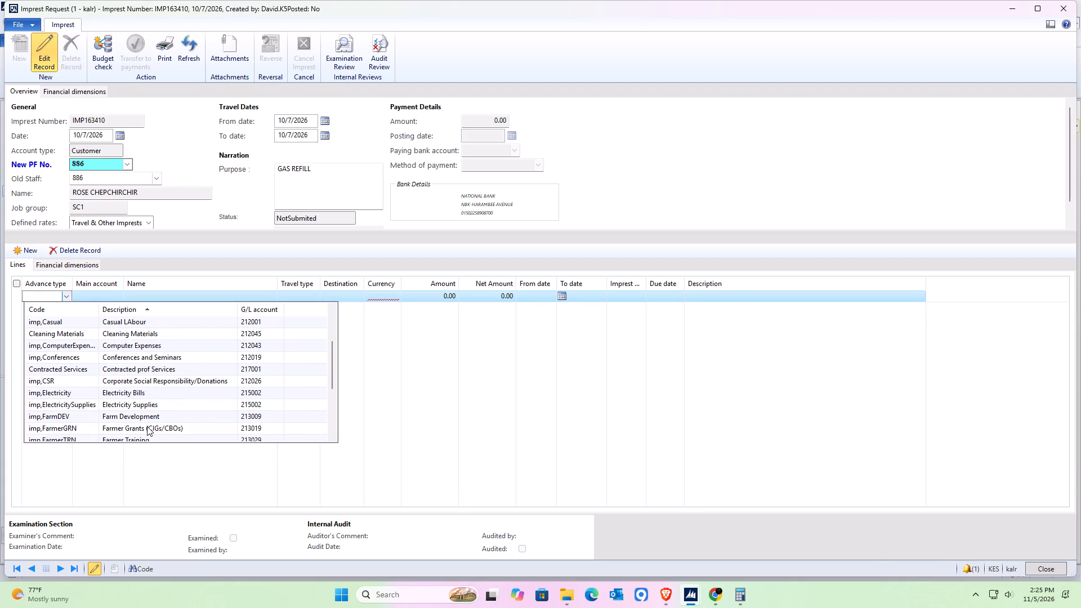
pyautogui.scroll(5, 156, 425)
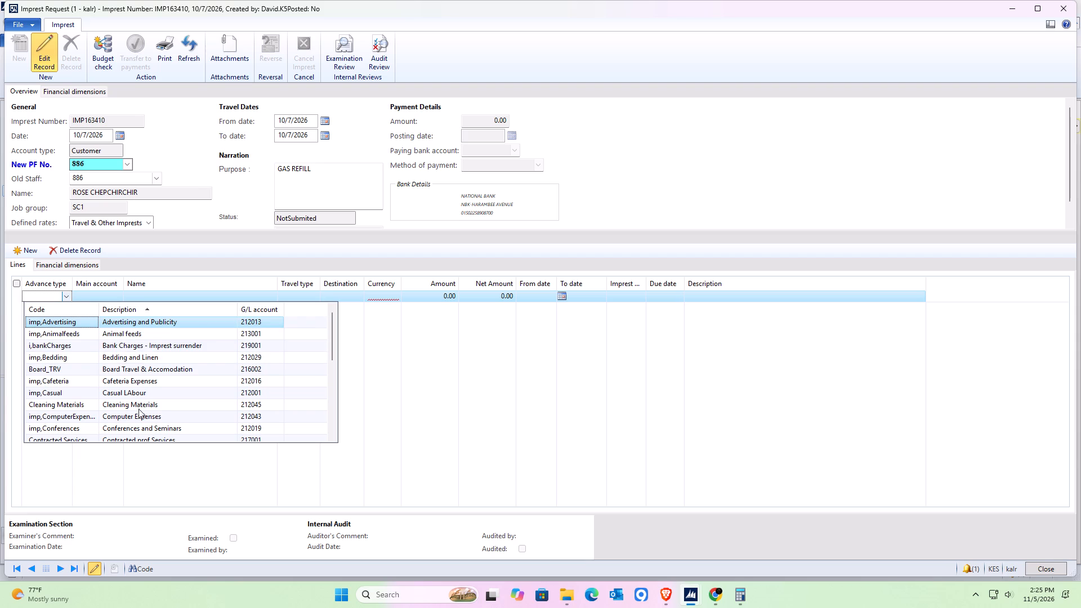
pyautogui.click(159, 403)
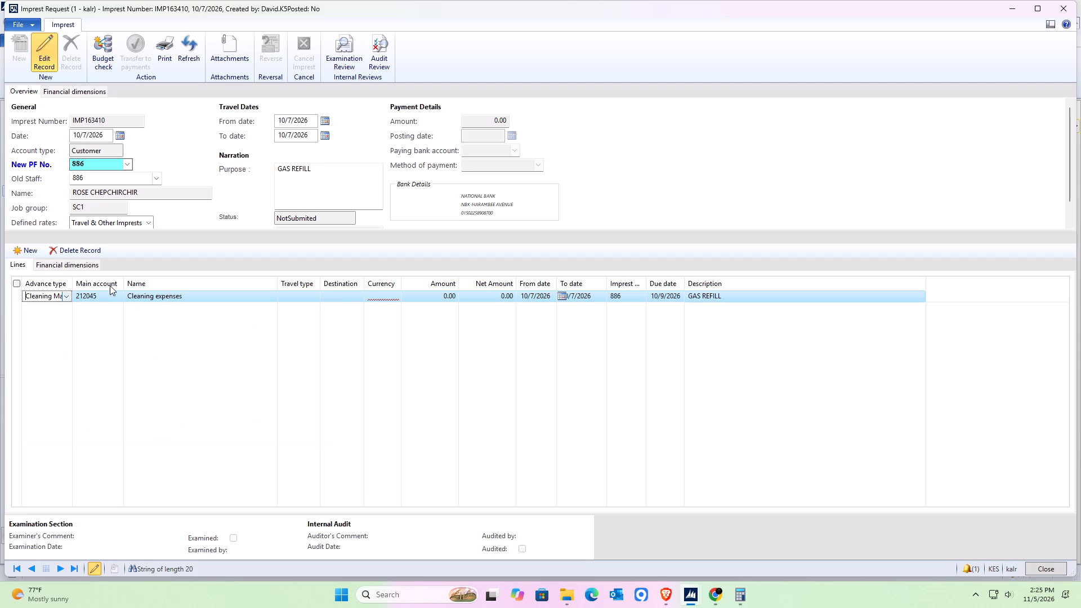
# Set the line's advance type to imp,Cafeteria (Cafeteria Expenses).
pyautogui.click(62, 298)
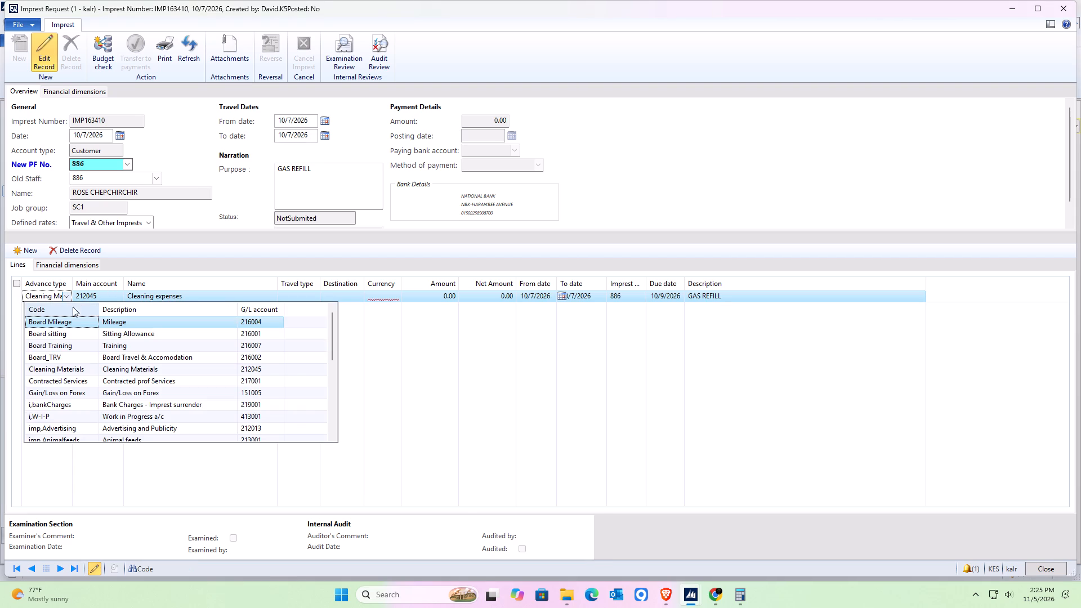
pyautogui.click(148, 313)
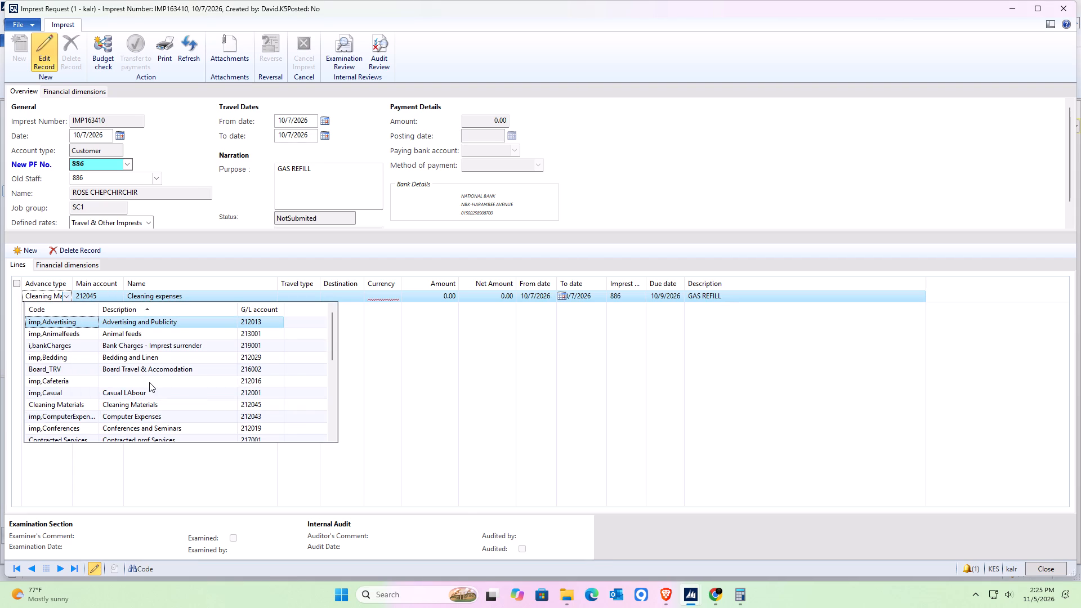
pyautogui.click(150, 381)
# Set the cafeteria line's currency to KES and its amount to 10,000.
pyautogui.click(390, 296)
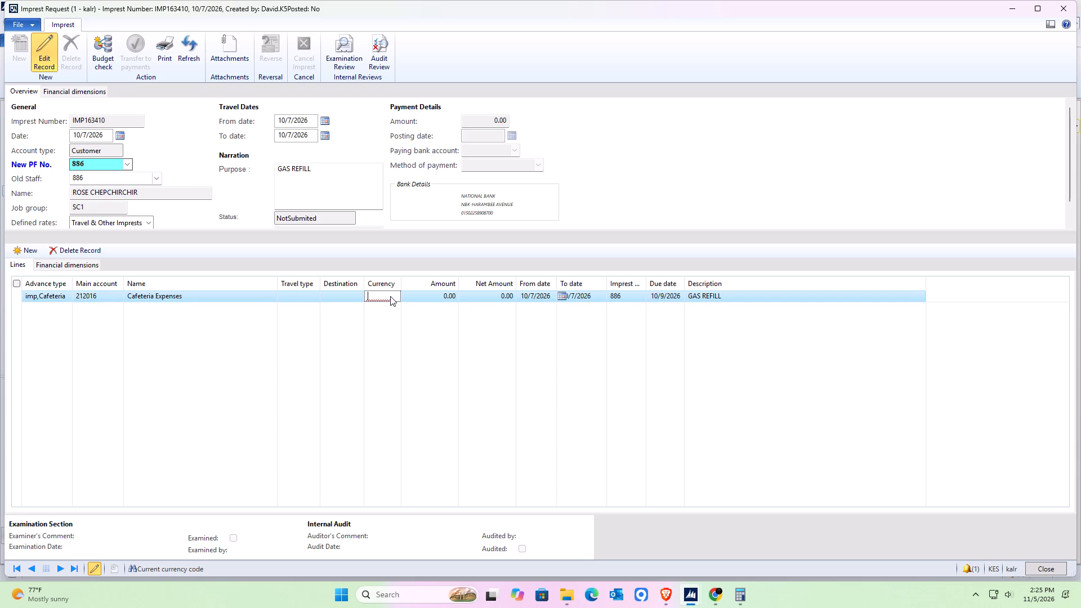
pyautogui.click(395, 297)
pyautogui.click(394, 336)
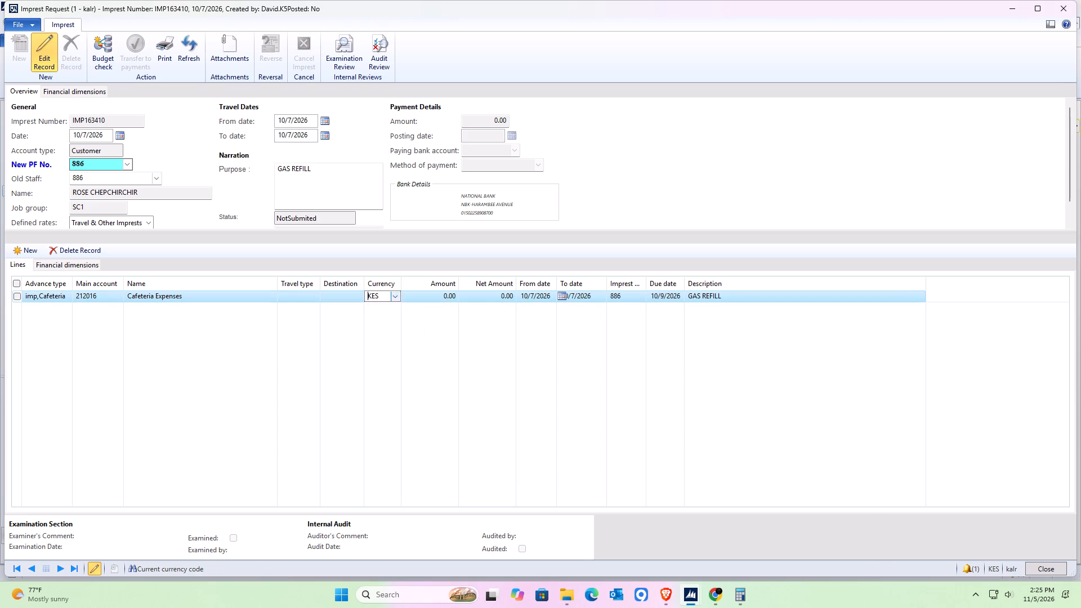
pyautogui.click(443, 296)
pyautogui.write('100')
pyautogui.press('0')
pyautogui.press('Return')
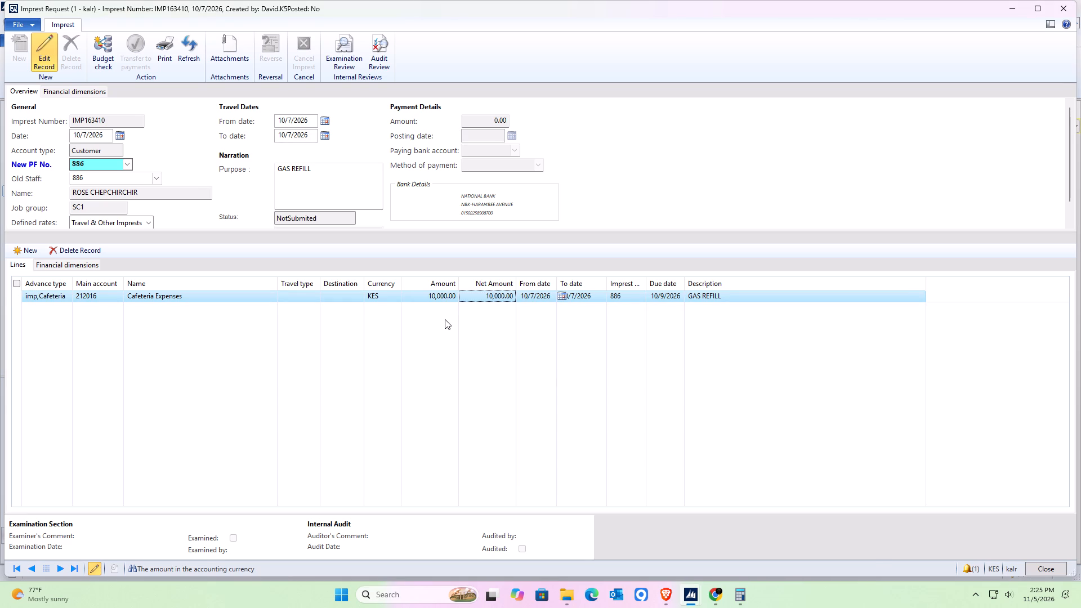
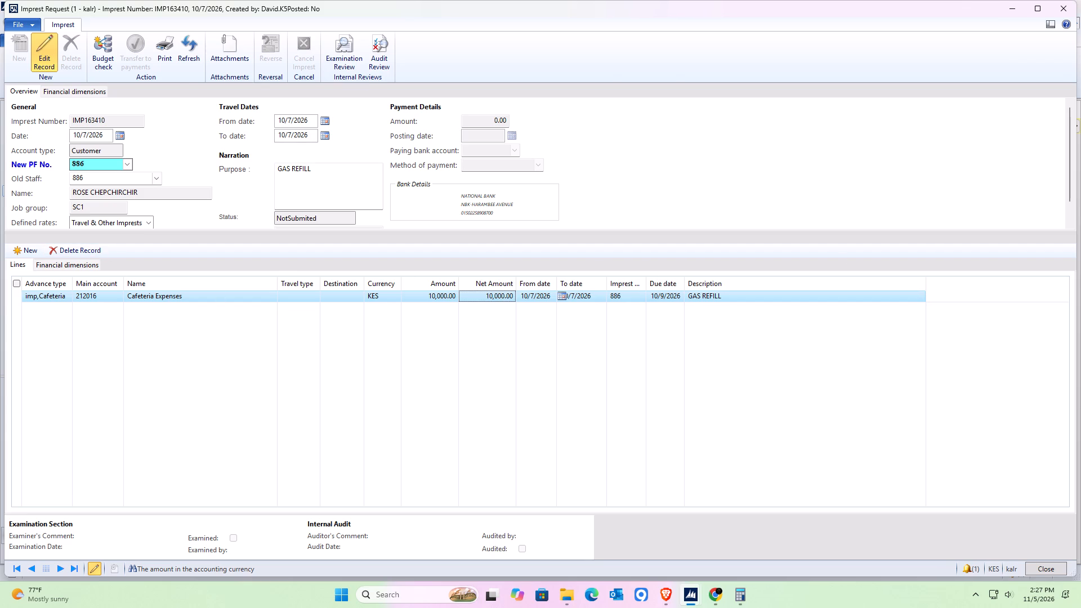
# Run the budget check on the gas refill imprest request and dismiss the resulting notice.
pyautogui.click(108, 58)
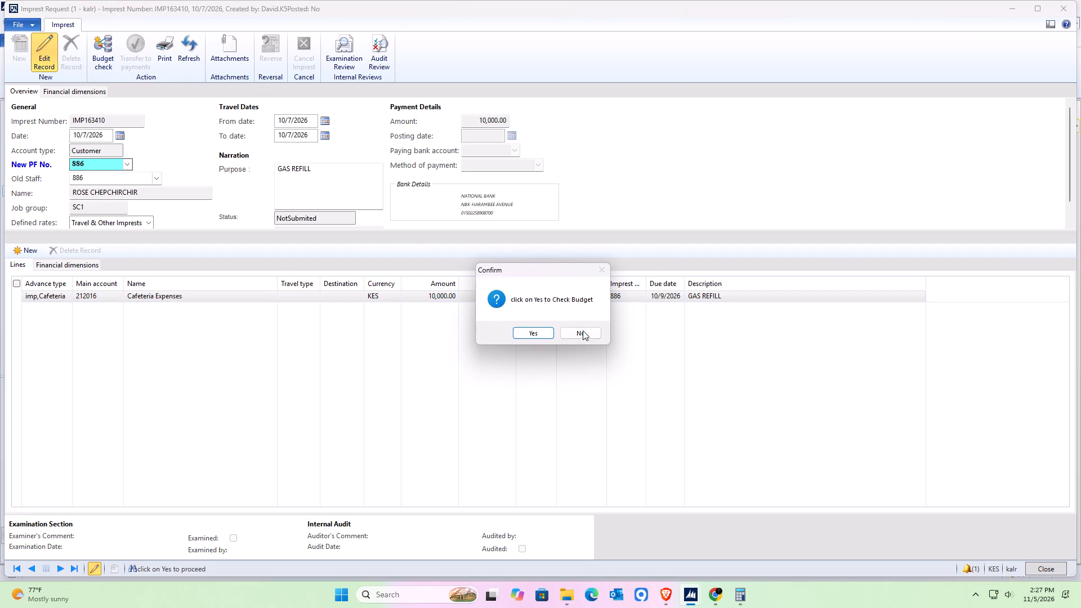
pyautogui.click(529, 329)
pyautogui.click(343, 281)
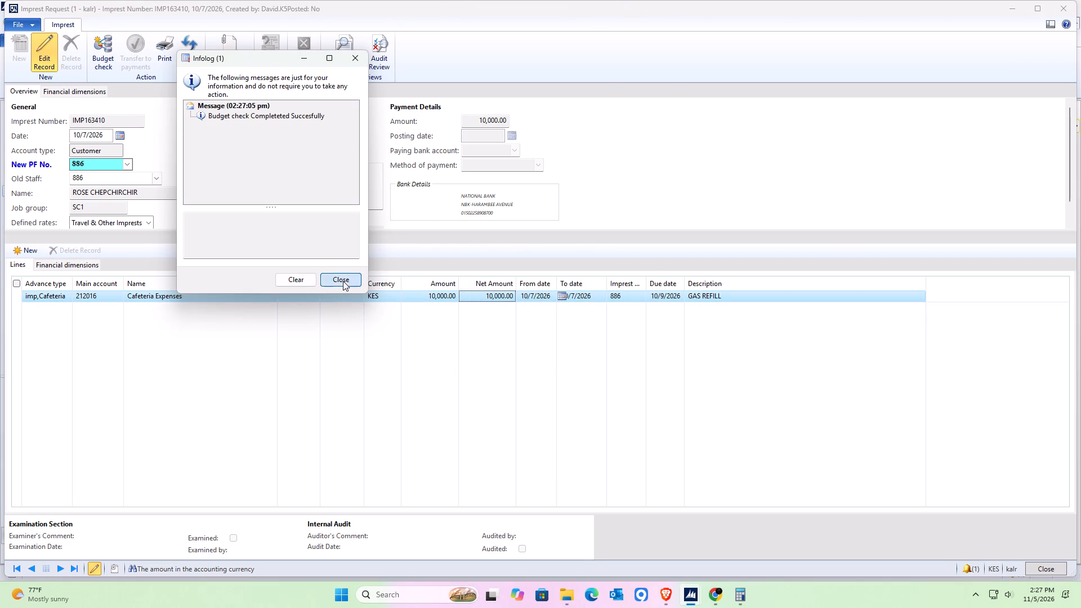
# Refresh the gas refill request, submit it to the workflow without a comment, and close the request.
pyautogui.click(199, 49)
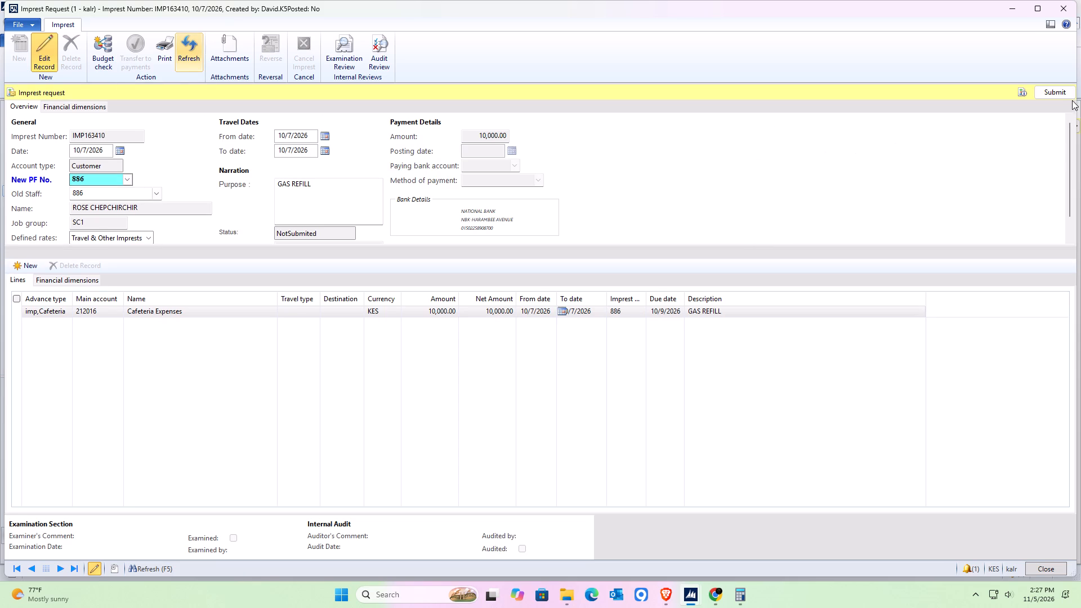
pyautogui.click(1061, 94)
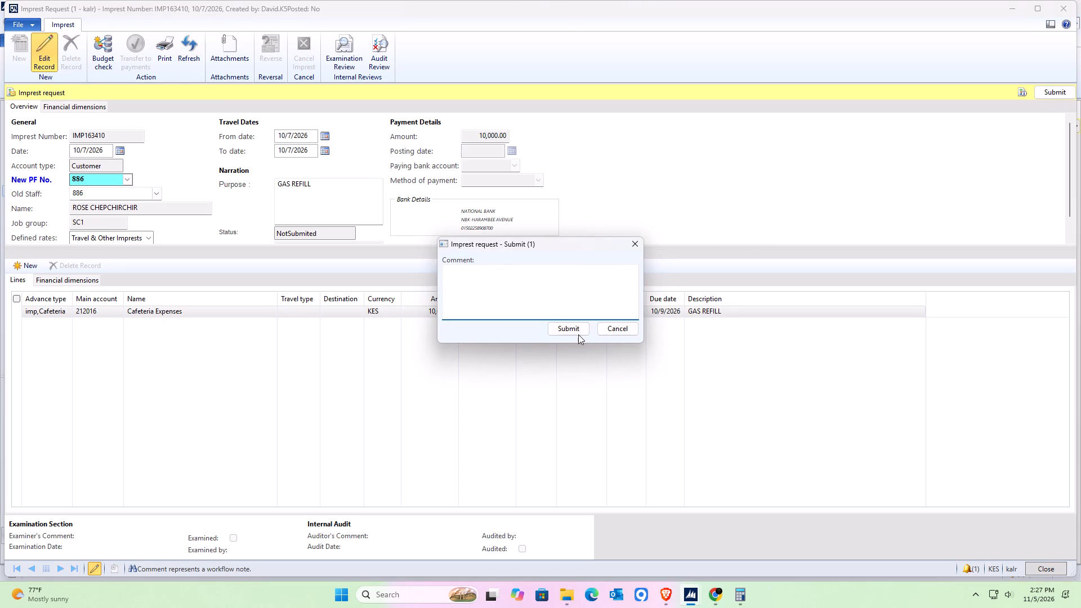
pyautogui.click(578, 334)
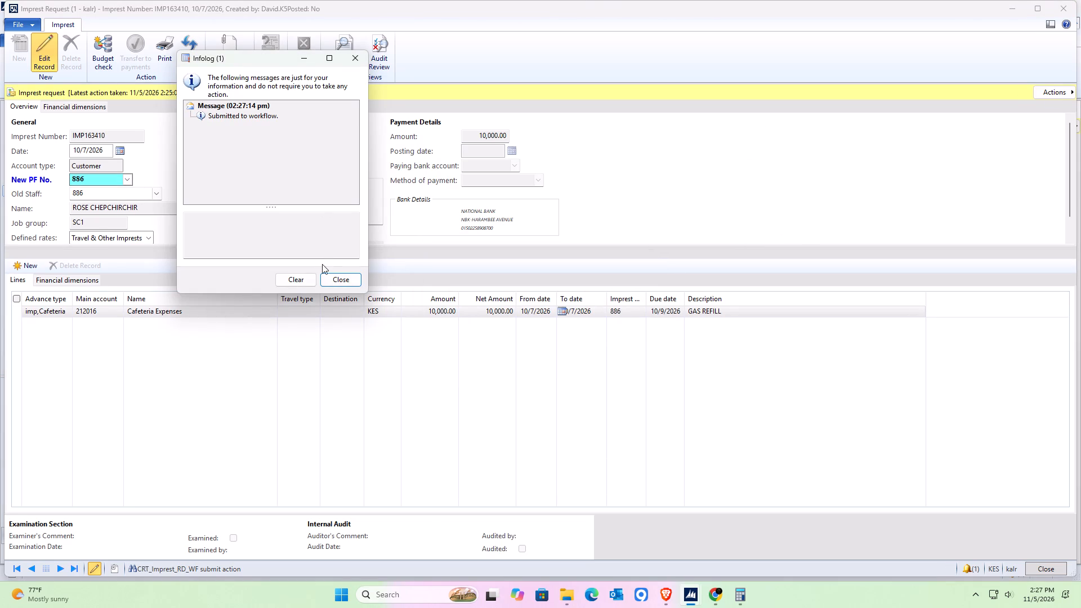
pyautogui.click(341, 277)
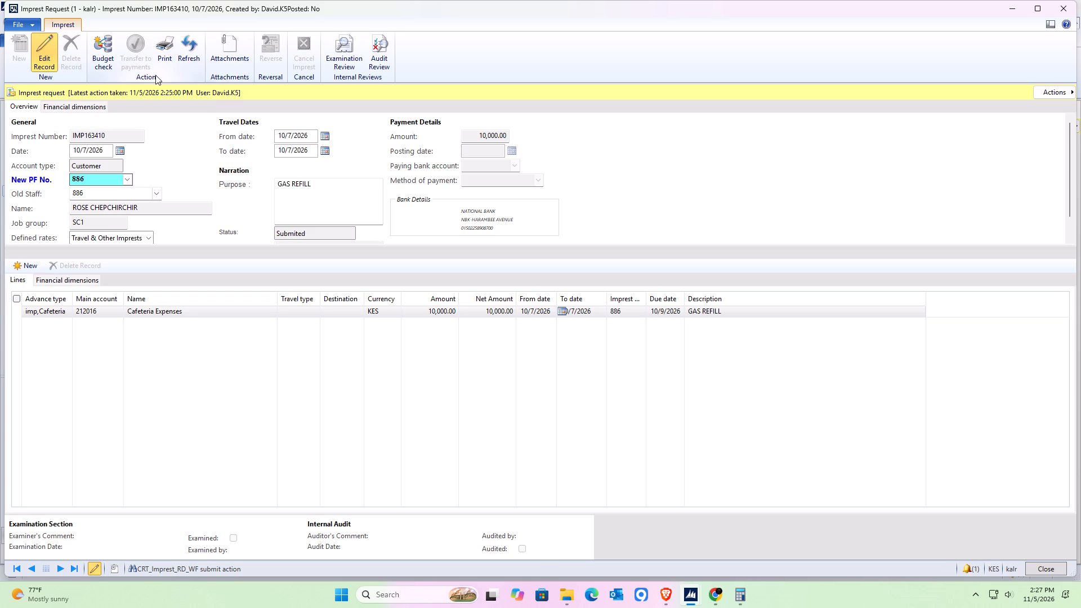
pyautogui.click(1040, 569)
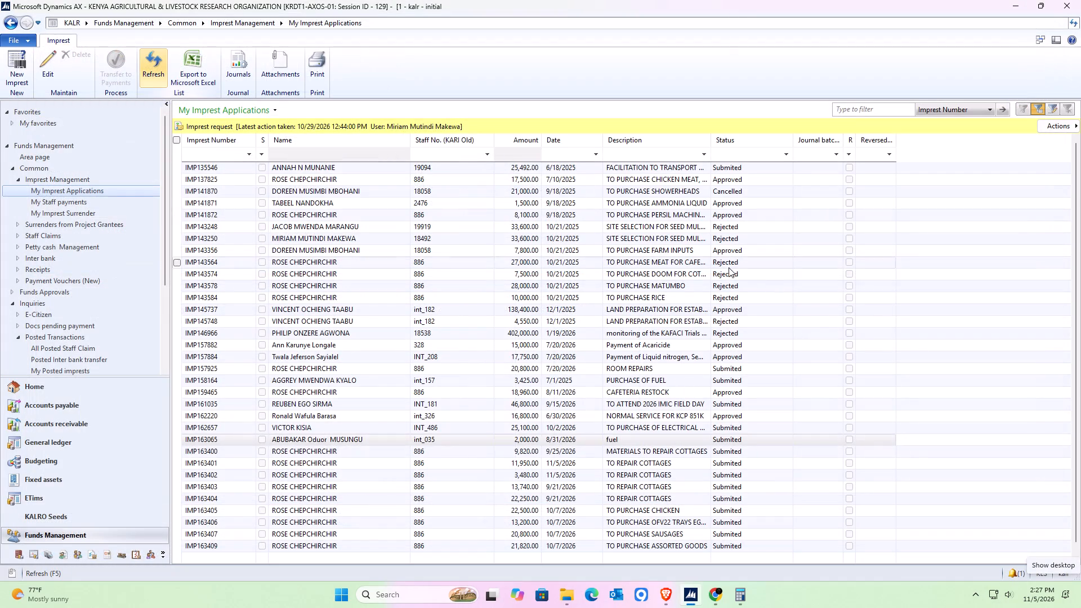
# Refresh the list of imprest applications and check its latest entries for the gas refill request.
pyautogui.scroll(-10, 471, 334)
pyautogui.scroll(-5, 573, 376)
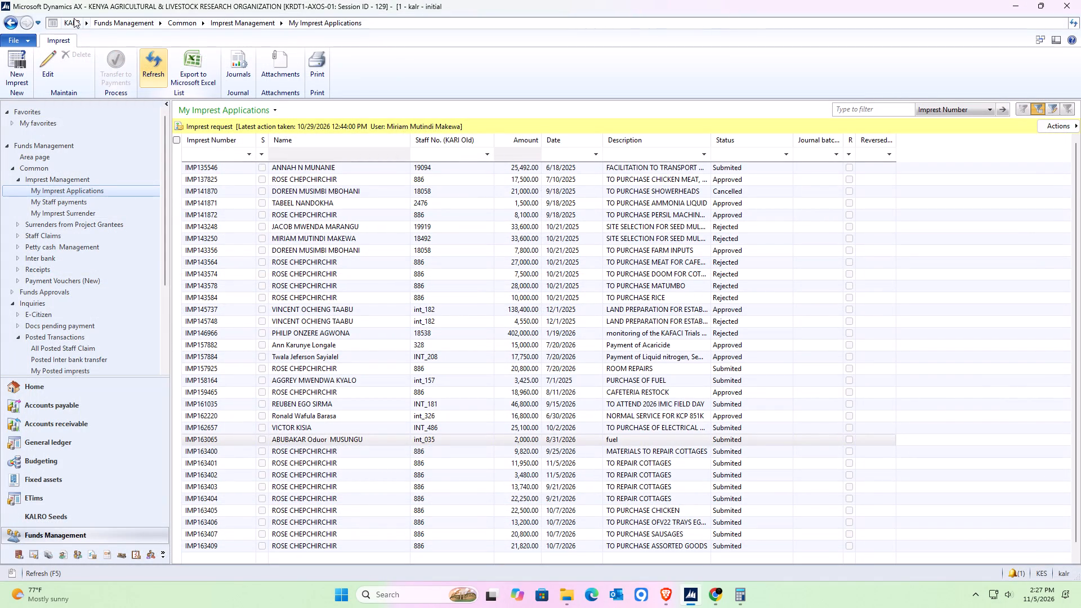
pyautogui.click(154, 59)
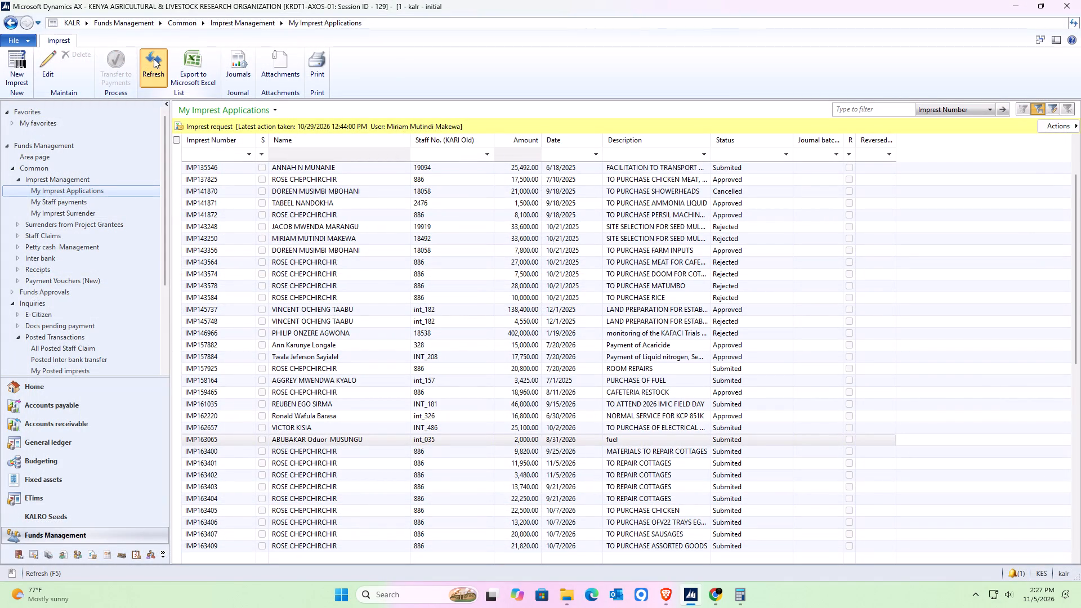
pyautogui.scroll(-9, 579, 361)
pyautogui.scroll(-7, 636, 516)
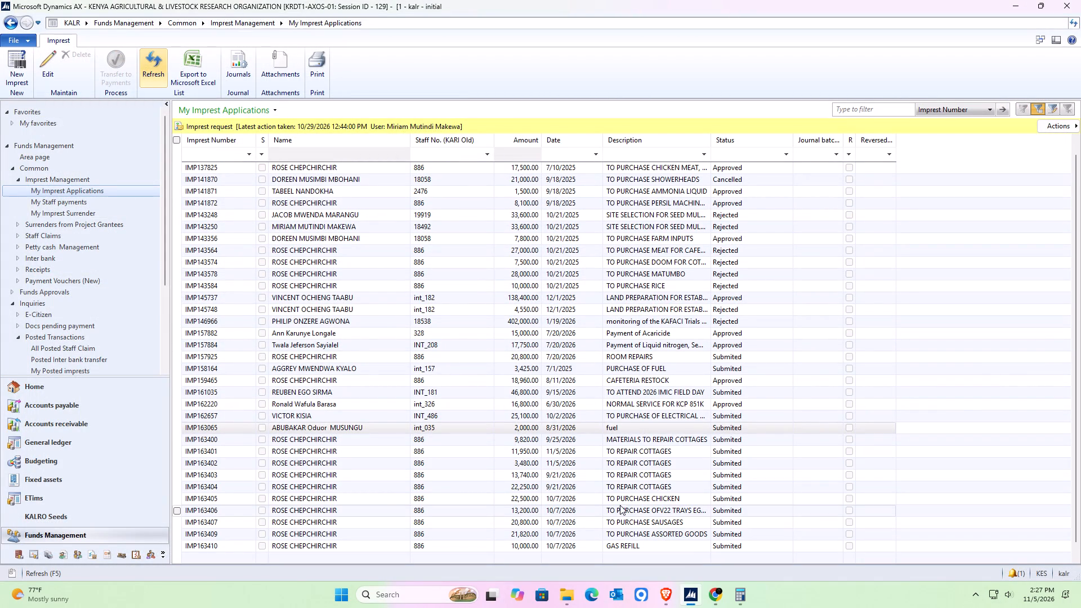